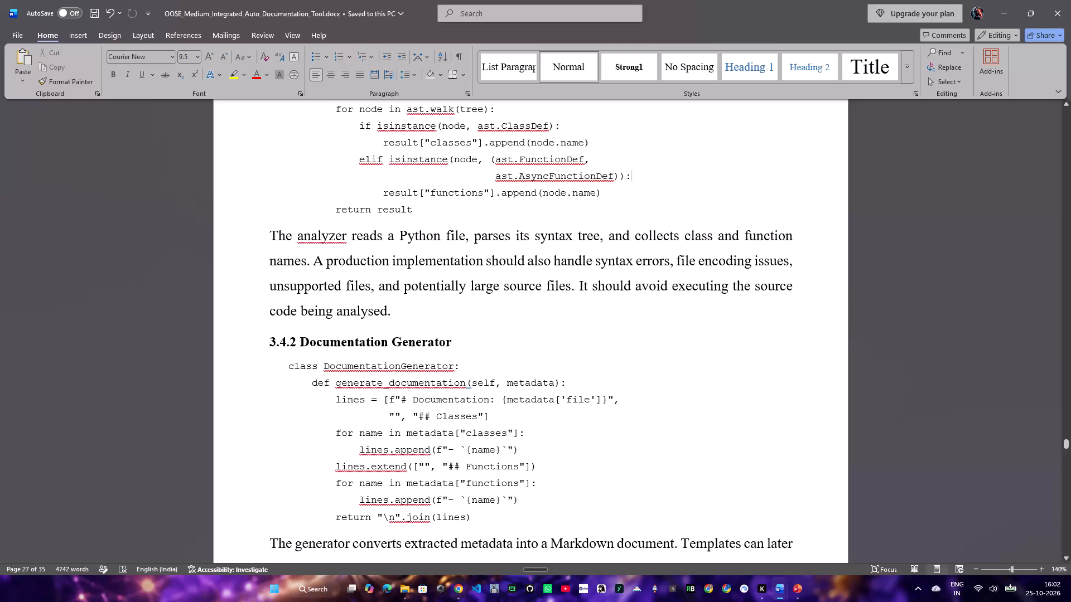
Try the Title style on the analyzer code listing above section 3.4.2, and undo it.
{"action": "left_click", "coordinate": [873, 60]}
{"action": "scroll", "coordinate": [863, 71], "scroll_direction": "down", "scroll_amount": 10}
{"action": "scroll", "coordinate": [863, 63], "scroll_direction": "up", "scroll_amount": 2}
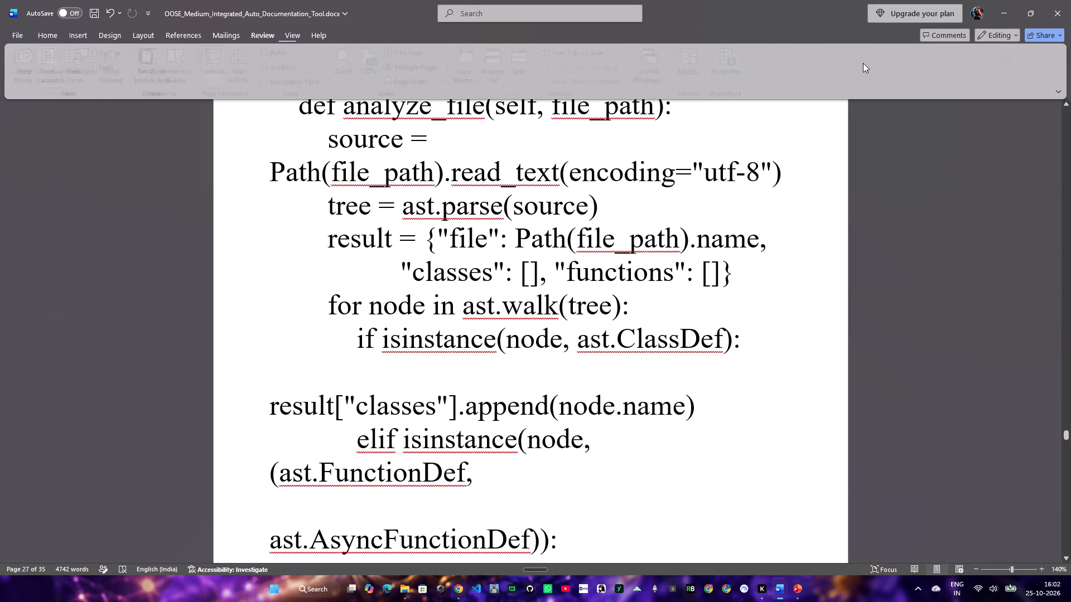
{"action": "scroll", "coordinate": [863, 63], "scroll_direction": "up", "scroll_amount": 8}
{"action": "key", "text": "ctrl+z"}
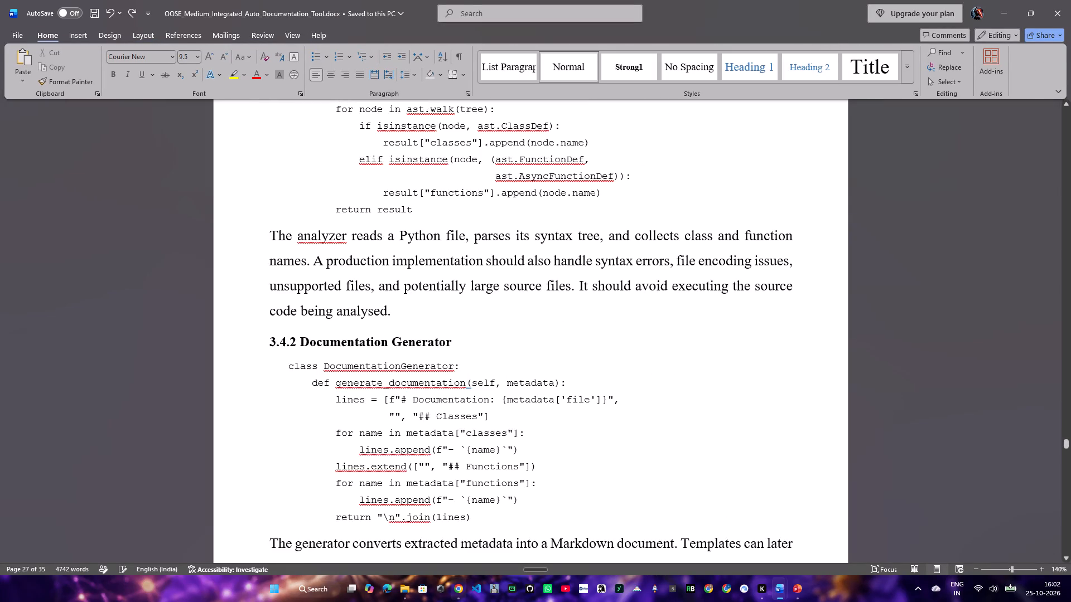
Save the OOSE_Medium_Integrated_Auto_Documentation_Tool.docx report.
{"action": "scroll", "coordinate": [873, 145], "scroll_direction": "down", "scroll_amount": 20}
{"action": "scroll", "coordinate": [873, 145], "scroll_direction": "down", "scroll_amount": 20}
{"action": "scroll", "coordinate": [873, 145], "scroll_direction": "down", "scroll_amount": 6}
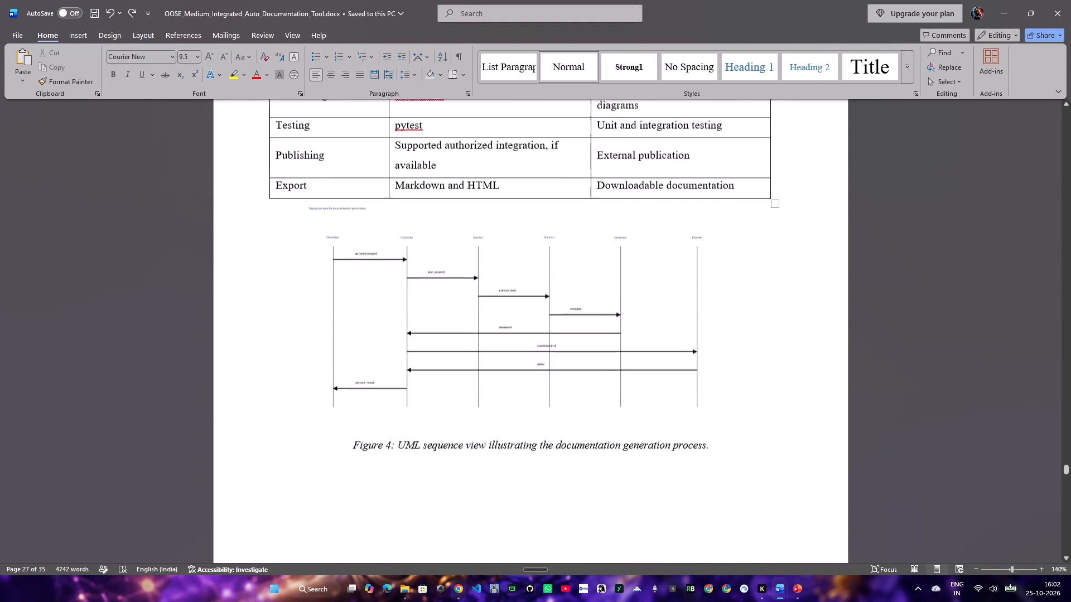
{"action": "key", "text": "ctrl+s"}
Review the report from the evaluation metrics table through Chapter 5 to the references on the last page.
{"action": "scroll", "coordinate": [718, 247], "scroll_direction": "down", "scroll_amount": 20}
{"action": "scroll", "coordinate": [718, 247], "scroll_direction": "down", "scroll_amount": 18}
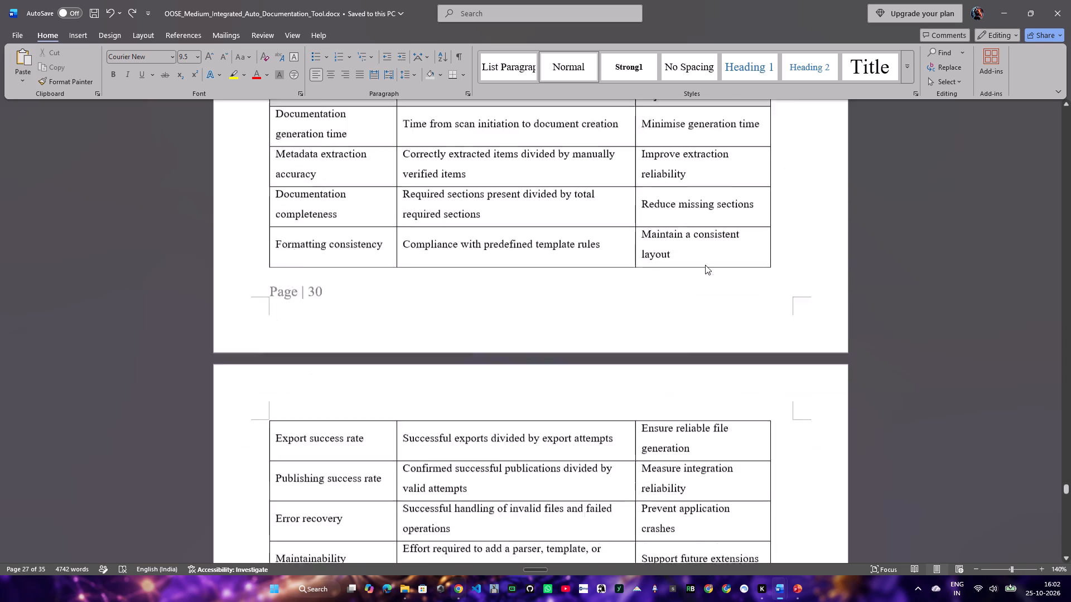
{"action": "scroll", "coordinate": [705, 265], "scroll_direction": "down", "scroll_amount": 12}
{"action": "scroll", "coordinate": [706, 268], "scroll_direction": "up", "scroll_amount": 1}
{"action": "scroll", "coordinate": [707, 261], "scroll_direction": "down", "scroll_amount": 20}
{"action": "scroll", "coordinate": [707, 261], "scroll_direction": "down", "scroll_amount": 8}
{"action": "scroll", "coordinate": [584, 265], "scroll_direction": "down", "scroll_amount": 5}
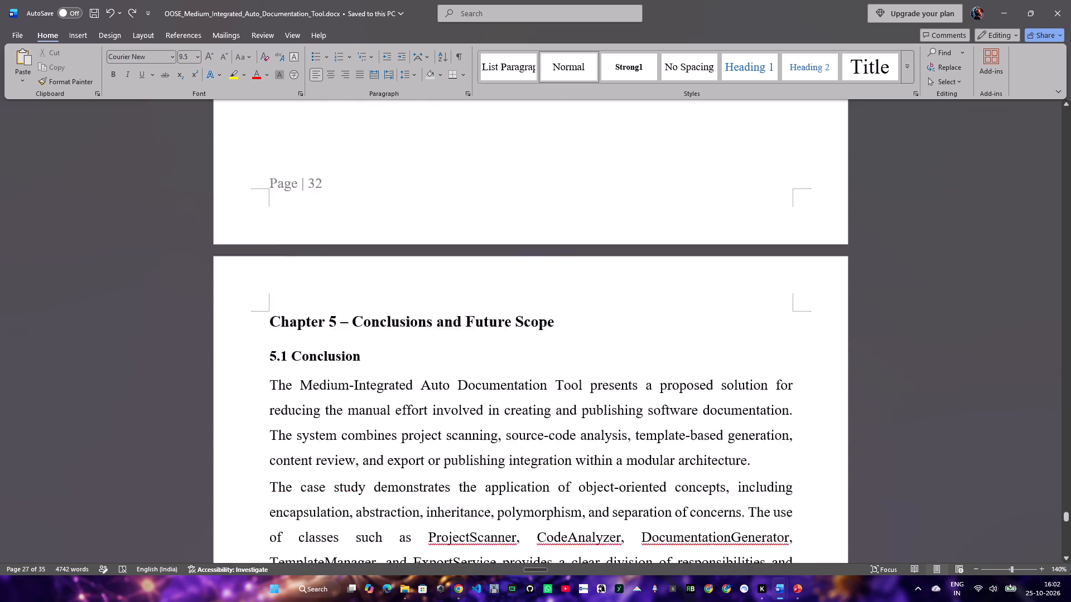
{"action": "scroll", "coordinate": [576, 275], "scroll_direction": "down", "scroll_amount": 9}
{"action": "scroll", "coordinate": [575, 234], "scroll_direction": "down", "scroll_amount": 14}
{"action": "scroll", "coordinate": [576, 226], "scroll_direction": "up", "scroll_amount": 1}
{"action": "scroll", "coordinate": [574, 227], "scroll_direction": "down", "scroll_amount": 13}
{"action": "scroll", "coordinate": [635, 385], "scroll_direction": "down", "scroll_amount": 6}
{"action": "scroll", "coordinate": [742, 202], "scroll_direction": "down", "scroll_amount": 20}
{"action": "scroll", "coordinate": [742, 202], "scroll_direction": "down", "scroll_amount": 10}
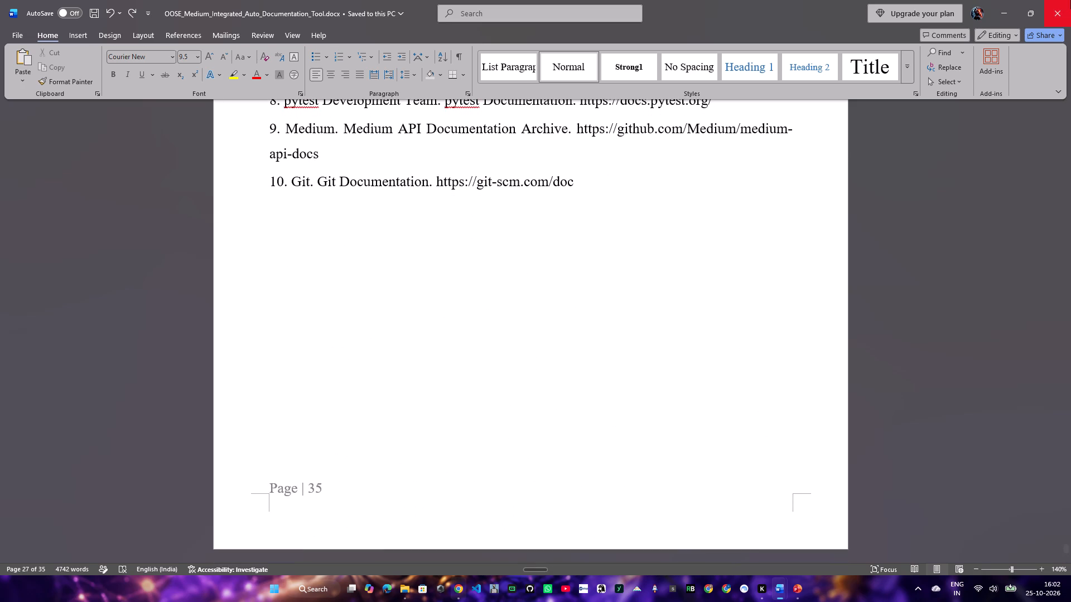
{"action": "middle_click", "coordinate": [788, 387]}
{"action": "scroll", "coordinate": [788, 387], "scroll_direction": "up", "scroll_amount": 1}
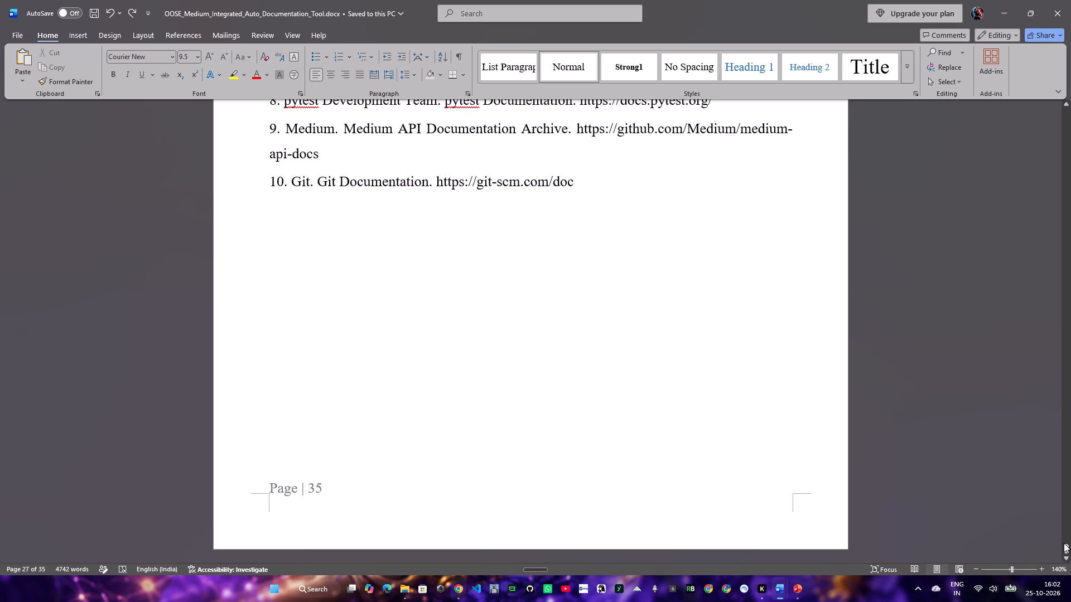
Go back to the report's first pages and examine the self-assessment form's student details and EC profile rows.
{"action": "left_click_drag", "start_coordinate": [1064, 547], "coordinate": [1056, 124]}
{"action": "scroll", "coordinate": [671, 299], "scroll_direction": "down", "scroll_amount": 1}
{"action": "scroll", "coordinate": [664, 298], "scroll_direction": "up", "scroll_amount": 2}
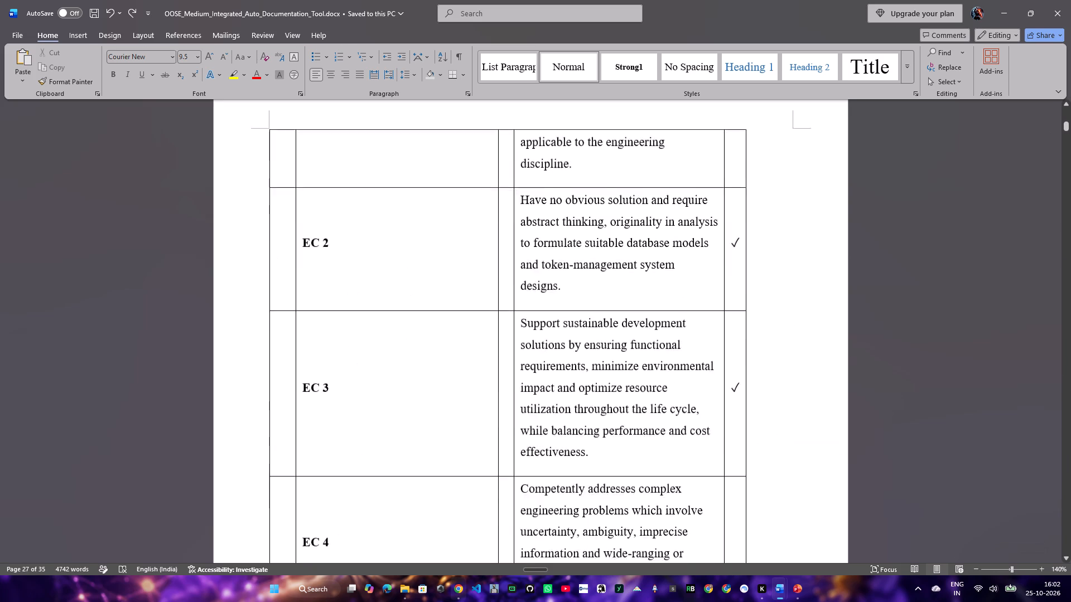
{"action": "scroll", "coordinate": [664, 298], "scroll_direction": "up", "scroll_amount": 20}
{"action": "scroll", "coordinate": [664, 298], "scroll_direction": "up", "scroll_amount": 11}
{"action": "scroll", "coordinate": [613, 304], "scroll_direction": "down", "scroll_amount": 4}
{"action": "scroll", "coordinate": [645, 345], "scroll_direction": "down", "scroll_amount": 2}
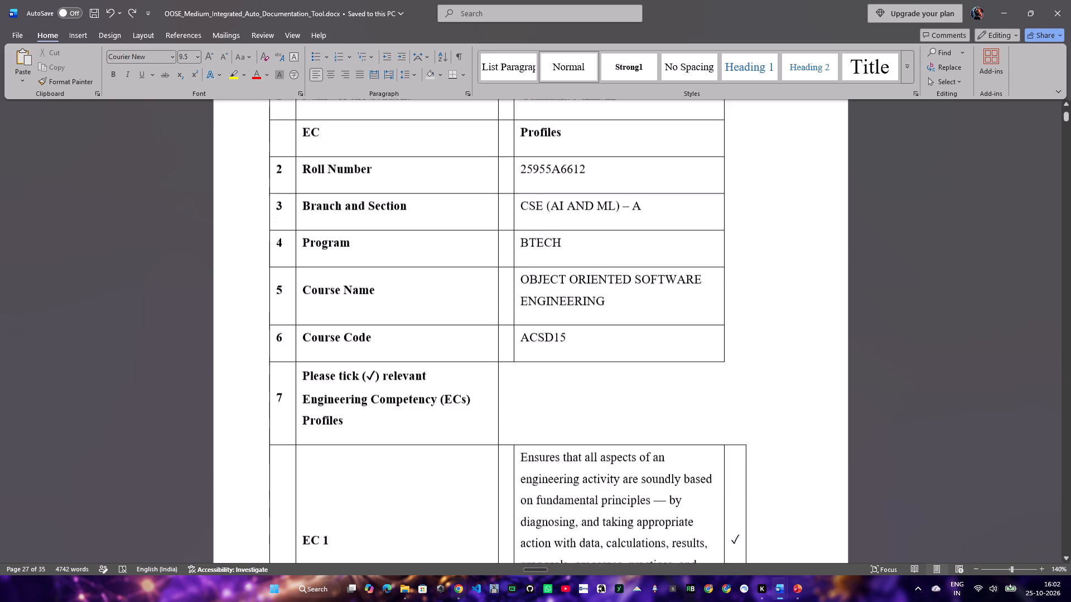
{"action": "scroll", "coordinate": [645, 345], "scroll_direction": "up", "scroll_amount": 3}
{"action": "scroll", "coordinate": [605, 289], "scroll_direction": "down", "scroll_amount": 10}
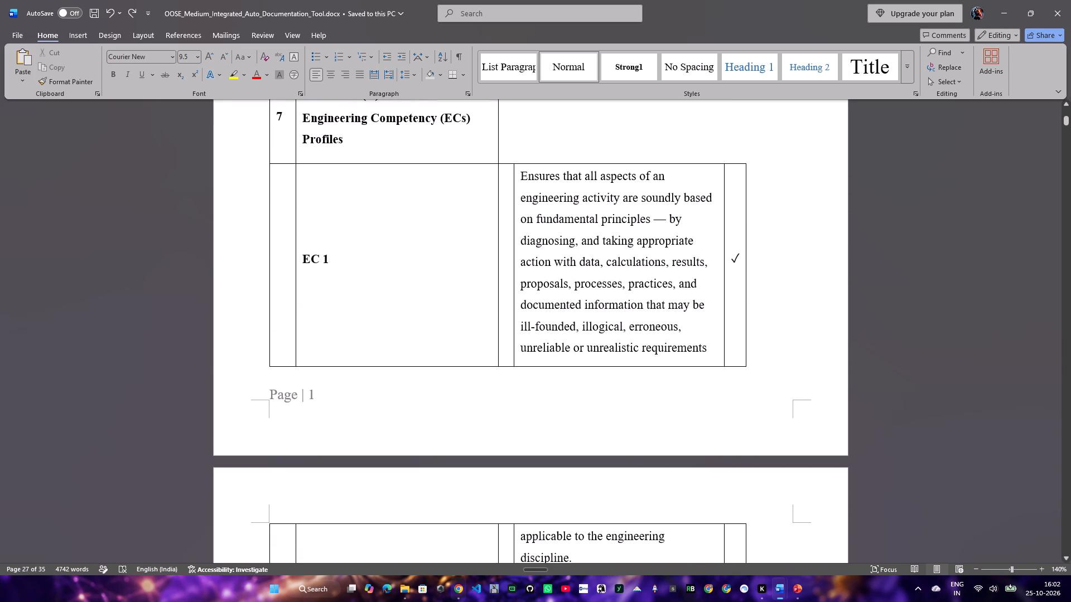
{"action": "scroll", "coordinate": [612, 292], "scroll_direction": "up", "scroll_amount": 6}
{"action": "scroll", "coordinate": [610, 289], "scroll_direction": "down", "scroll_amount": 19}
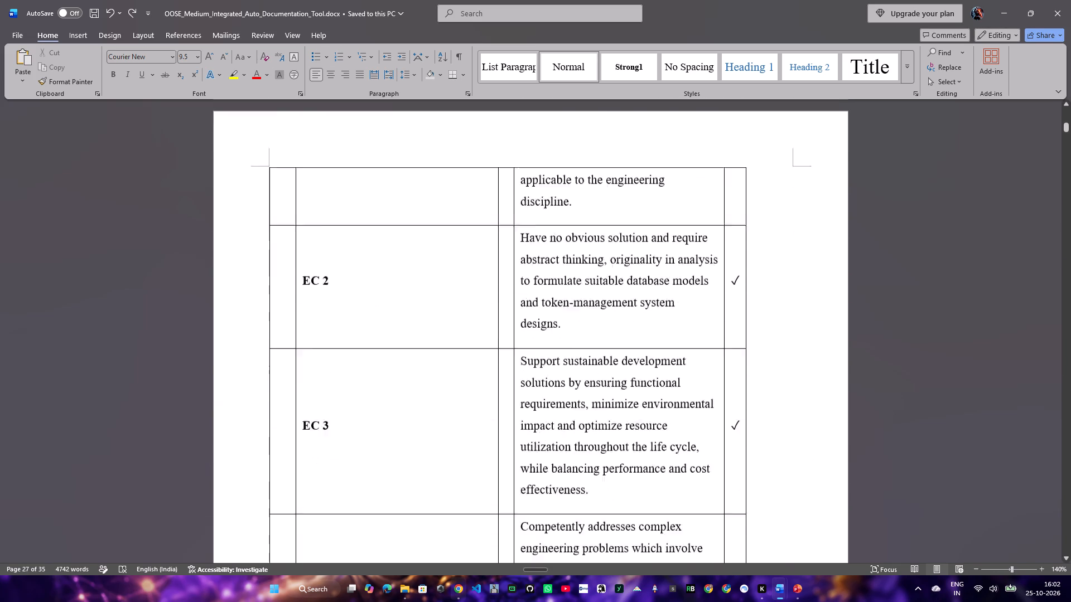
Check the course outcomes in ACSD15.pdf in Chrome, and return to the Word report.
{"action": "left_click", "coordinate": [455, 597]}
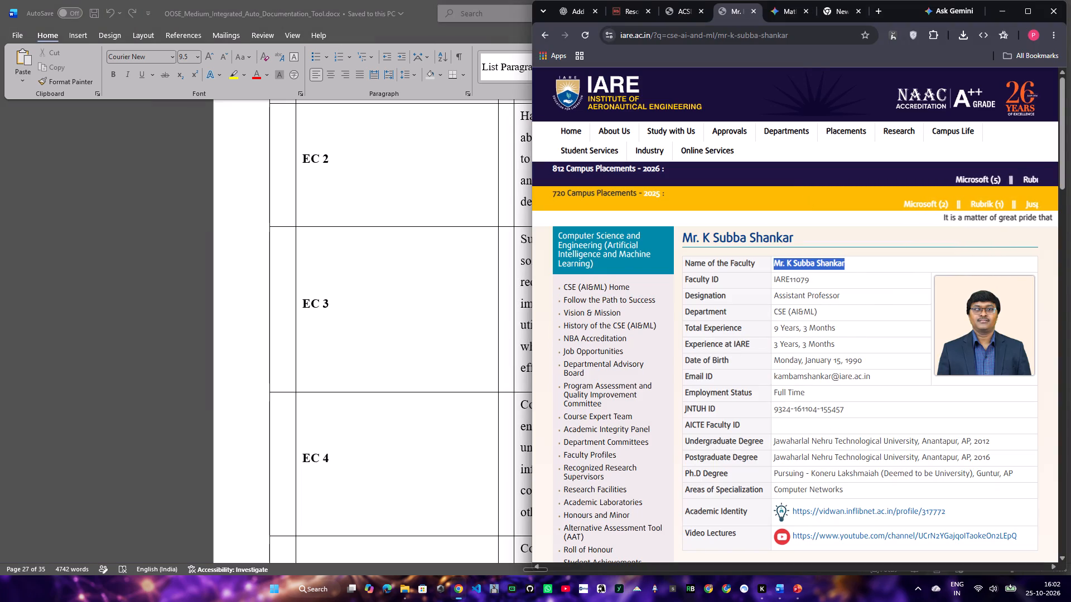
{"action": "left_click", "coordinate": [692, 12]}
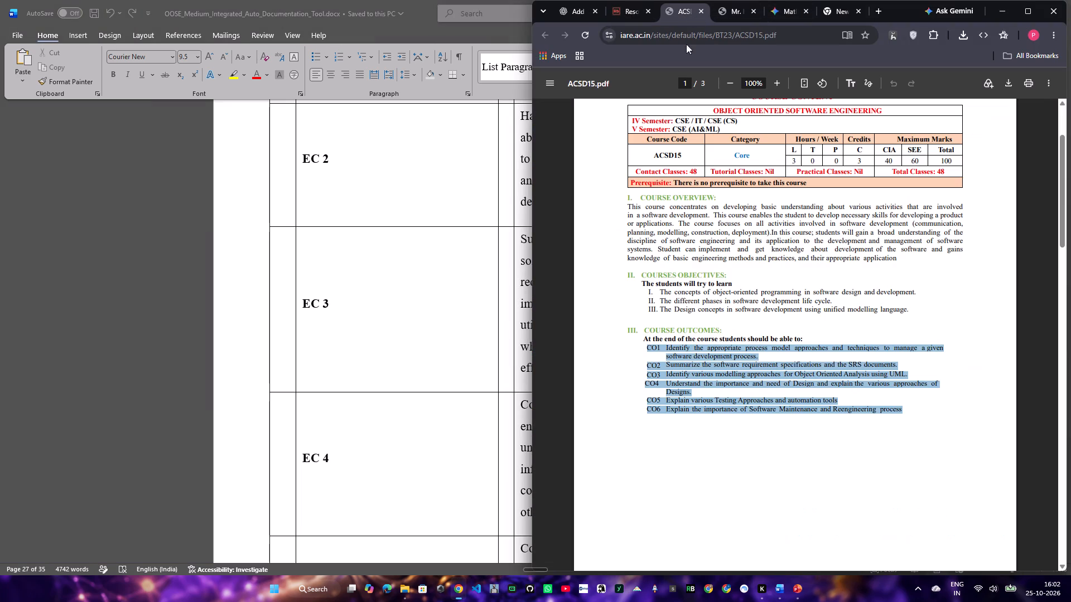
{"action": "left_click", "coordinate": [406, 246]}
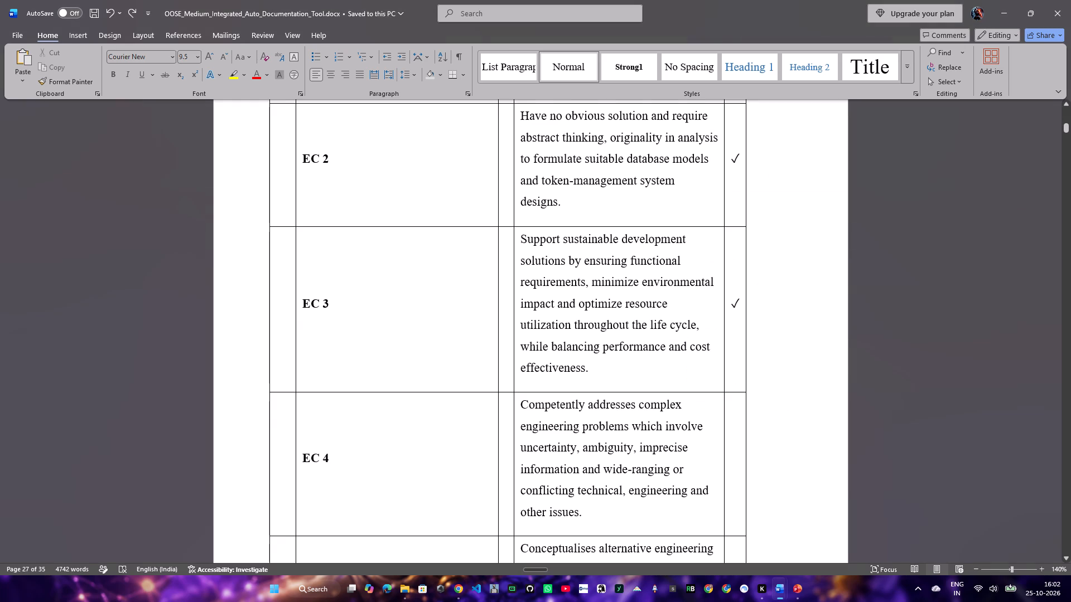
Review the form's course outcomes and WK justifications, the CO-to-module mapping table, the title page and the declaration.
{"action": "scroll", "coordinate": [503, 366], "scroll_direction": "up", "scroll_amount": 1}
{"action": "scroll", "coordinate": [506, 362], "scroll_direction": "down", "scroll_amount": 20}
{"action": "scroll", "coordinate": [506, 362], "scroll_direction": "down", "scroll_amount": 16}
{"action": "scroll", "coordinate": [501, 376], "scroll_direction": "up", "scroll_amount": 1}
{"action": "scroll", "coordinate": [501, 375], "scroll_direction": "down", "scroll_amount": 20}
{"action": "scroll", "coordinate": [501, 375], "scroll_direction": "down", "scroll_amount": 4}
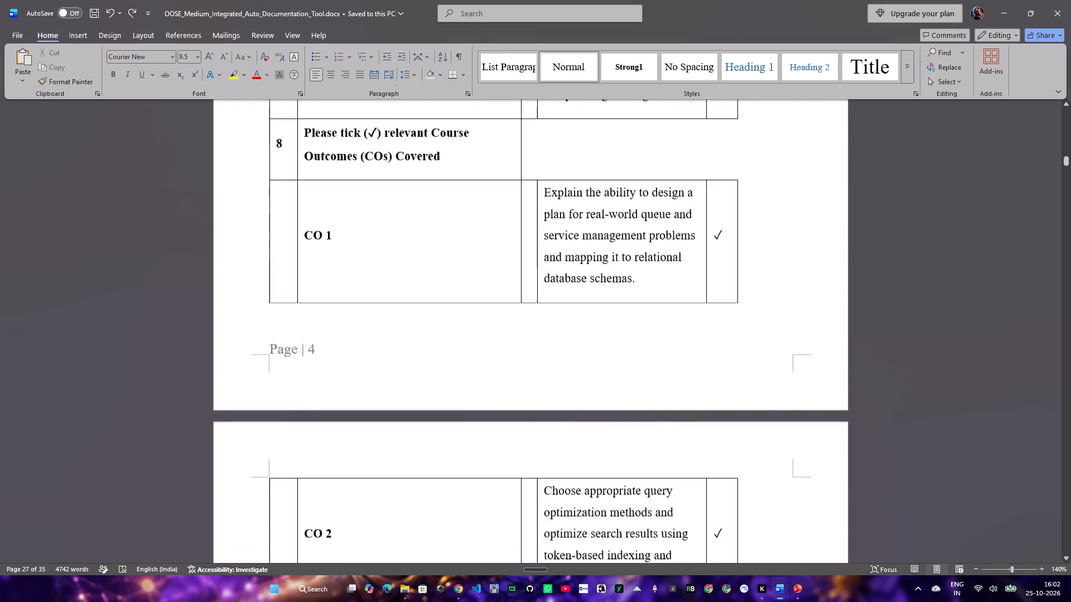
{"action": "scroll", "coordinate": [494, 389], "scroll_direction": "down", "scroll_amount": 20}
{"action": "scroll", "coordinate": [494, 389], "scroll_direction": "down", "scroll_amount": 20}
{"action": "scroll", "coordinate": [494, 389], "scroll_direction": "down", "scroll_amount": 20}
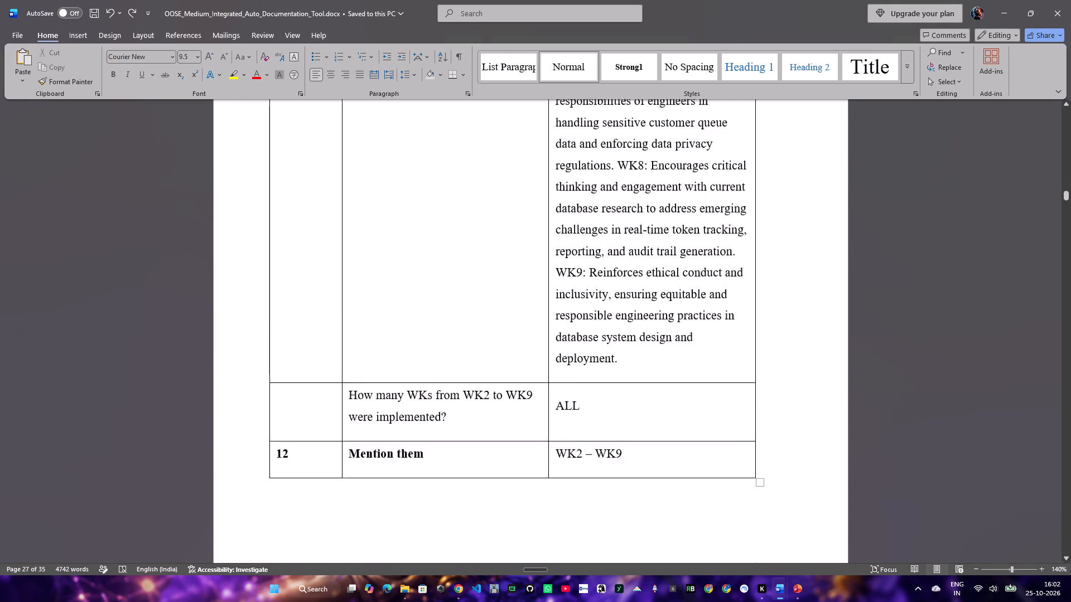
{"action": "scroll", "coordinate": [486, 387], "scroll_direction": "down", "scroll_amount": 19}
{"action": "scroll", "coordinate": [484, 383], "scroll_direction": "up", "scroll_amount": 2}
{"action": "scroll", "coordinate": [484, 383], "scroll_direction": "down", "scroll_amount": 5}
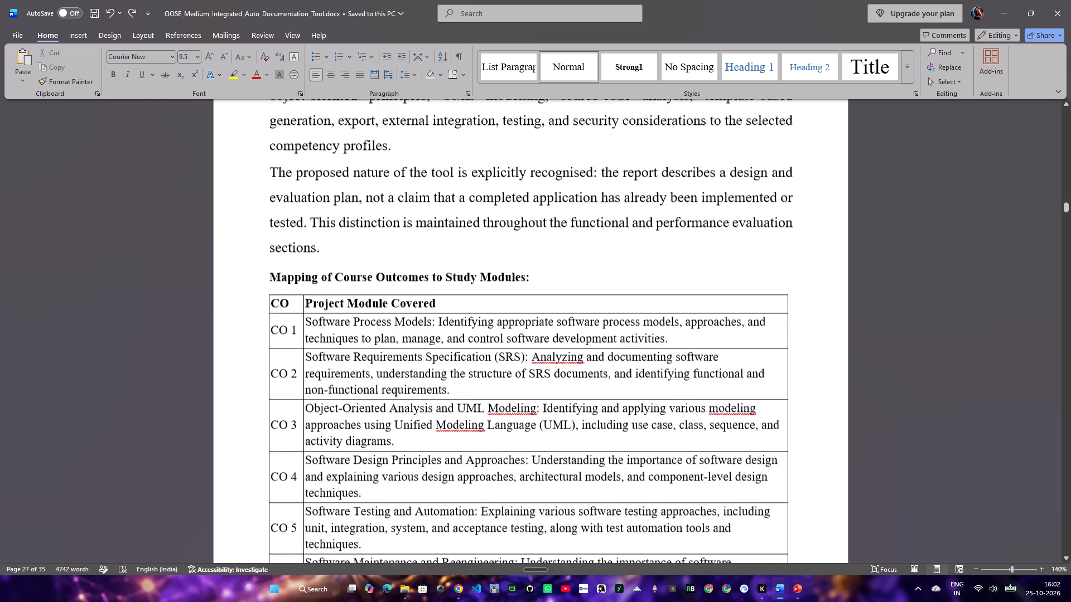
{"action": "scroll", "coordinate": [480, 392], "scroll_direction": "down", "scroll_amount": 7}
{"action": "scroll", "coordinate": [479, 395], "scroll_direction": "down", "scroll_amount": 20}
{"action": "scroll", "coordinate": [479, 395], "scroll_direction": "down", "scroll_amount": 5}
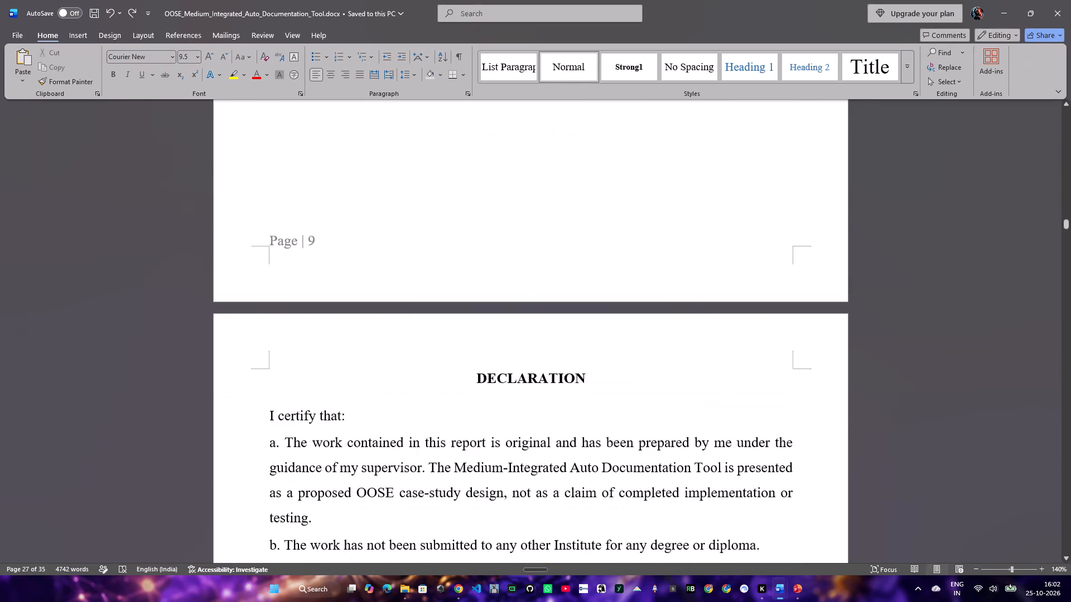
{"action": "scroll", "coordinate": [487, 400], "scroll_direction": "up", "scroll_amount": 12}
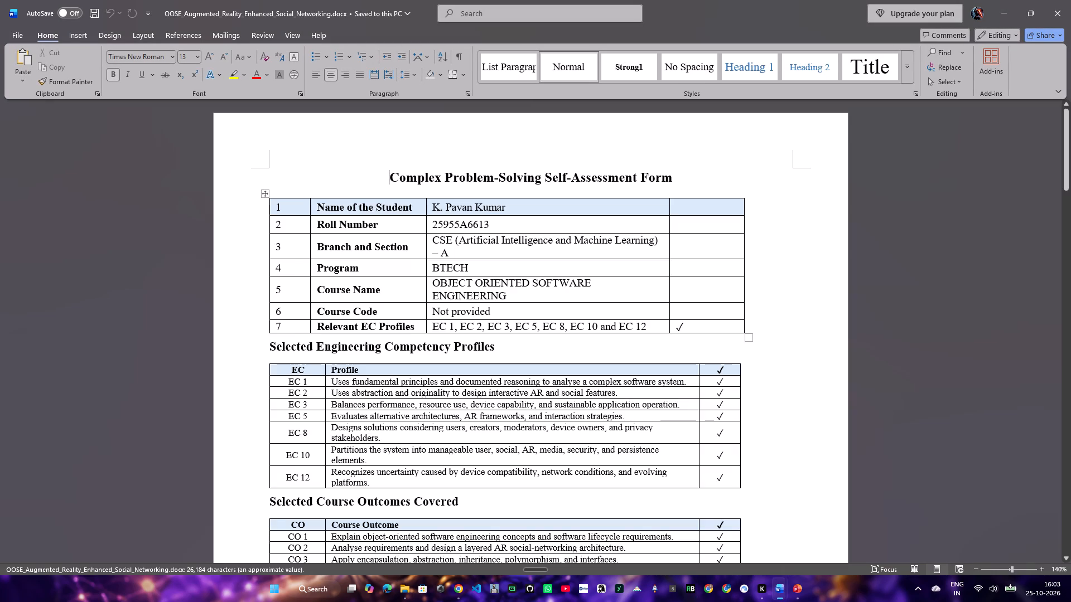
Left-align the "Complex Problem-Solving Self-Assessment Form" heading.
{"action": "key", "text": "Left"}
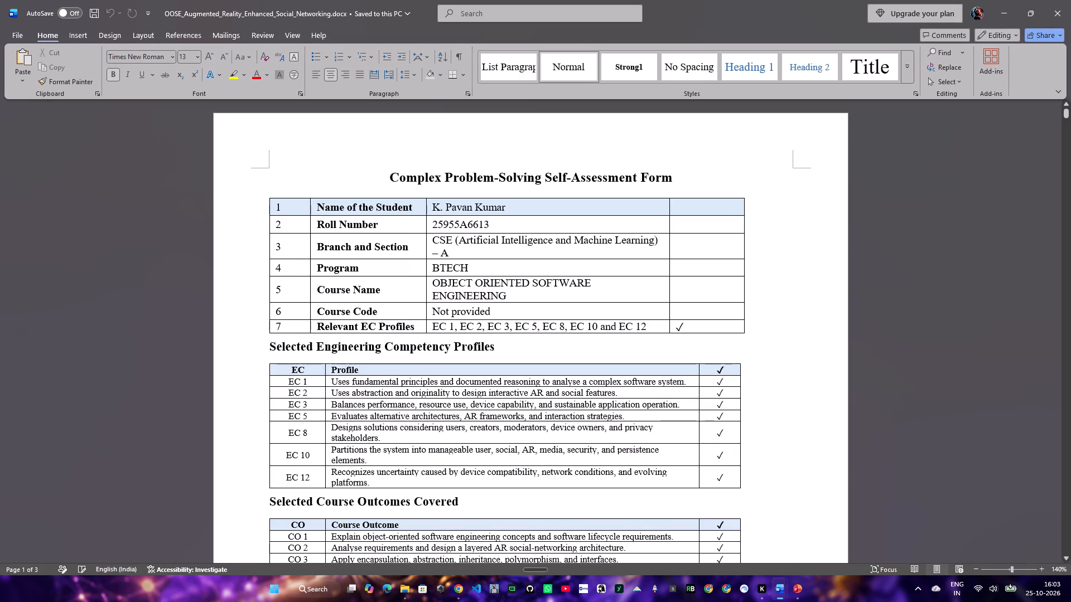
{"action": "left_click", "coordinate": [313, 79]}
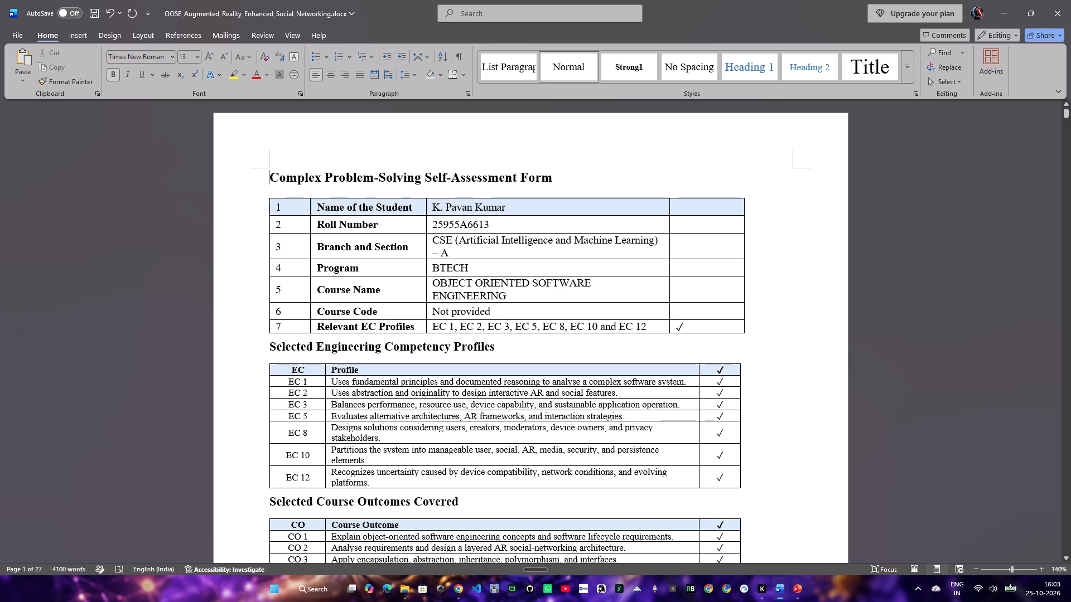
Insert a non-bold, 12 pt "J" and a space in front of the self-assessment form heading.
{"action": "left_click", "coordinate": [116, 74]}
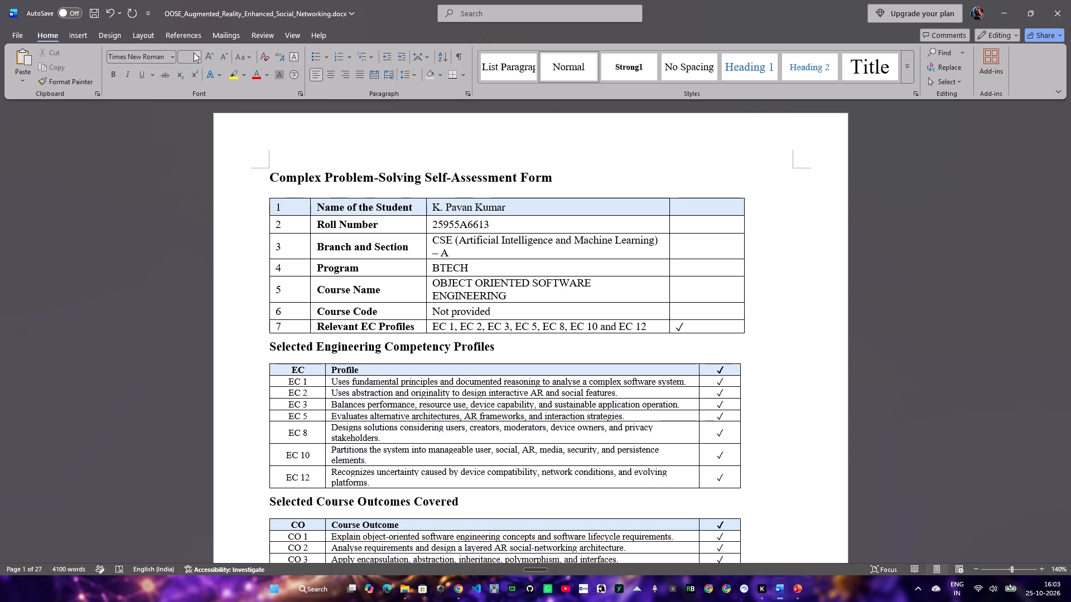
{"action": "left_click", "coordinate": [190, 54]}
{"action": "type", "text": "12"}
{"action": "key", "text": "Return"}
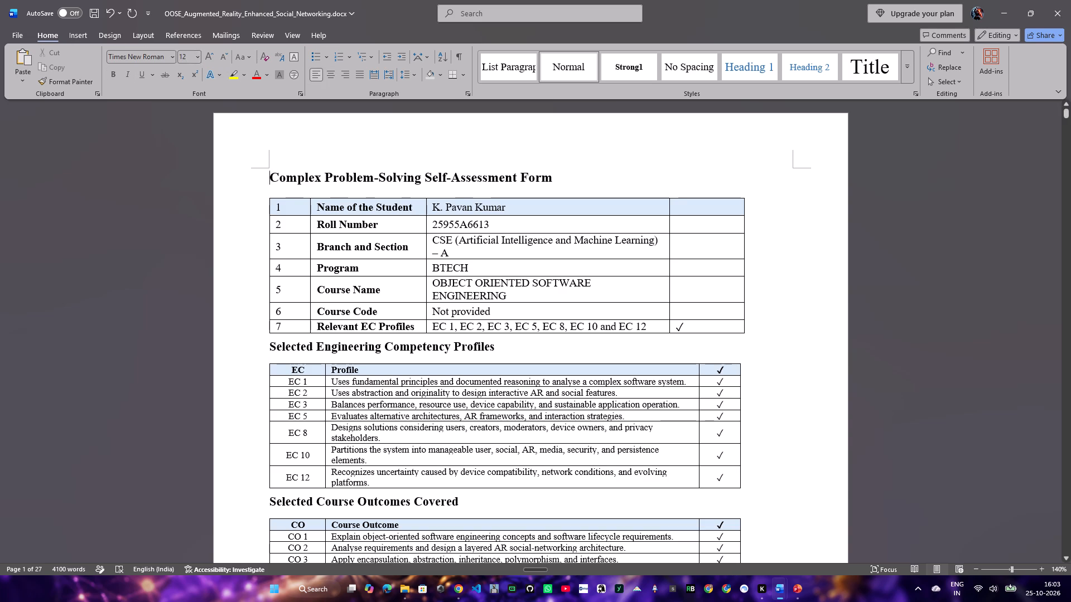
{"action": "key", "text": "j"}
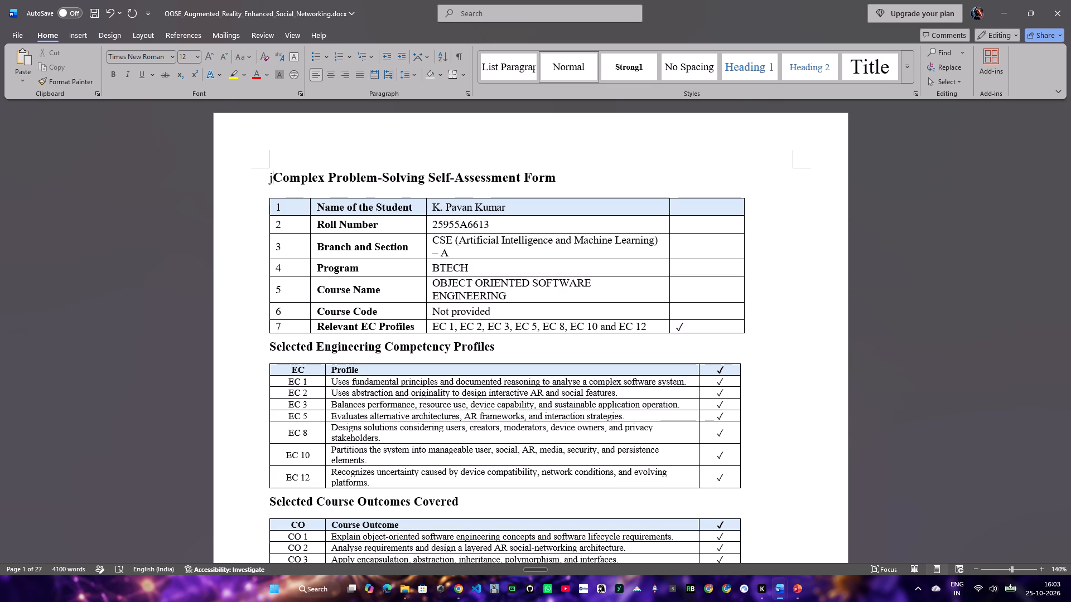
{"action": "key", "text": "space"}
{"action": "key", "text": "Down"}
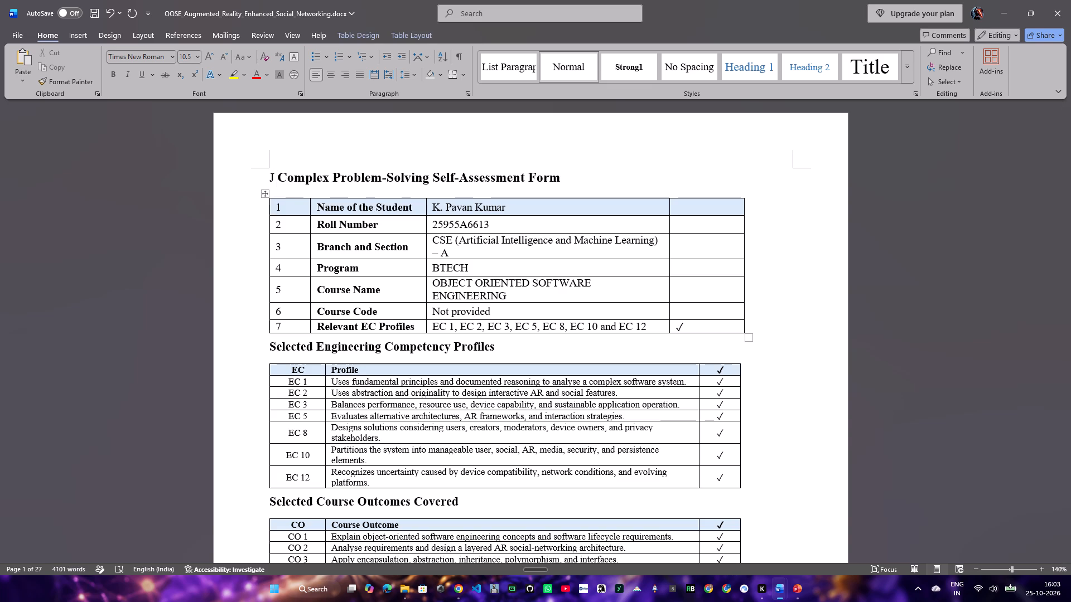
{"action": "key", "text": "Up"}
{"action": "key", "text": "Left"}
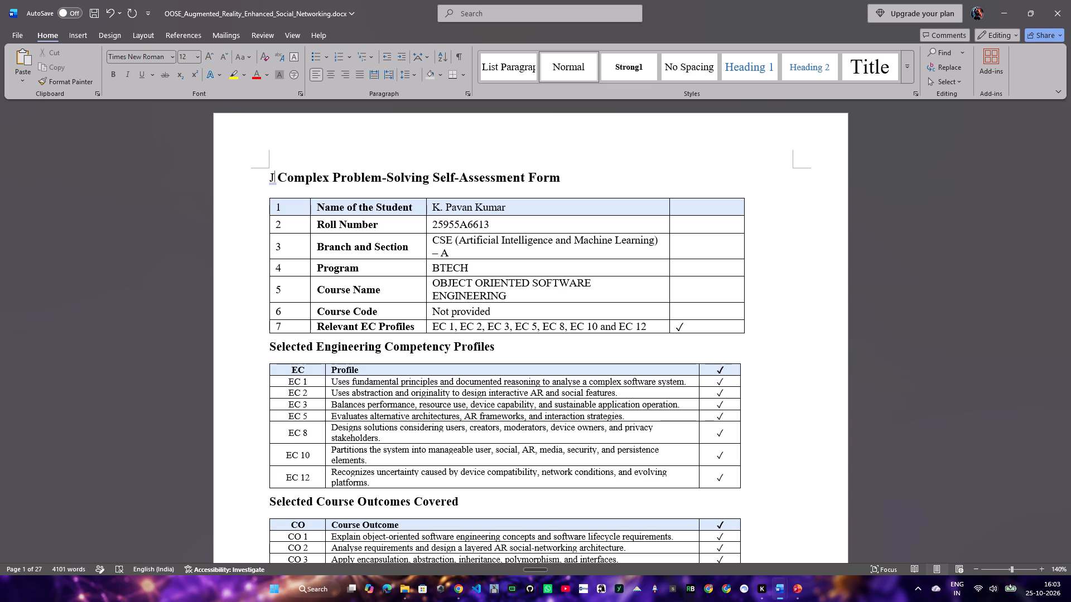
{"action": "key", "text": "Left"}
Copy the Medium-Integrated report's self-assessment form, letterhead through row 12 "Mention them", to before the form heading in the Augmented Reality report.
{"action": "key", "text": "alt+Tab"}
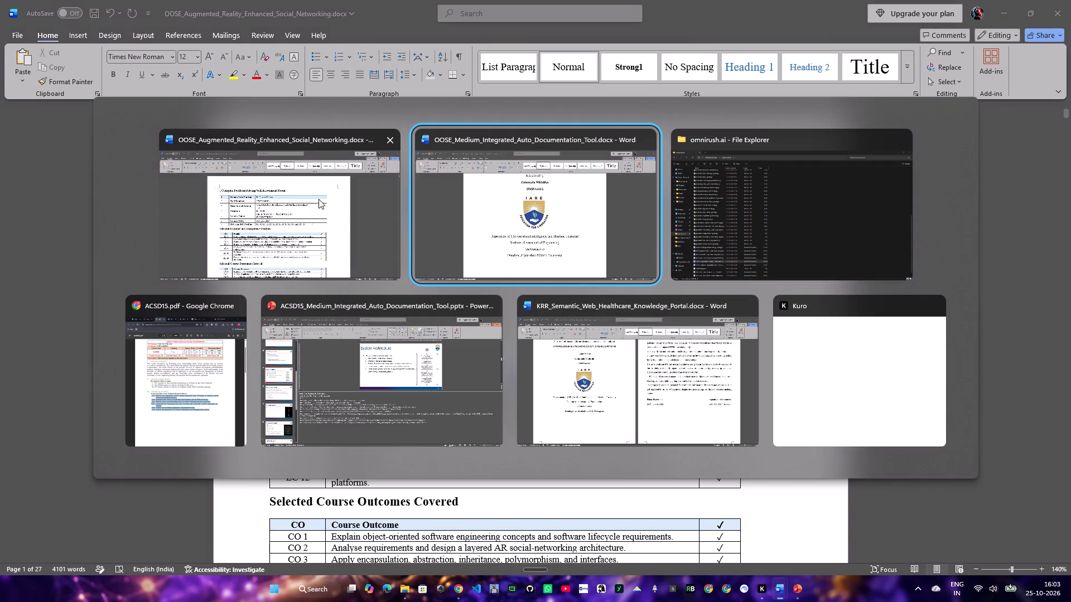
{"action": "left_click", "coordinate": [508, 254]}
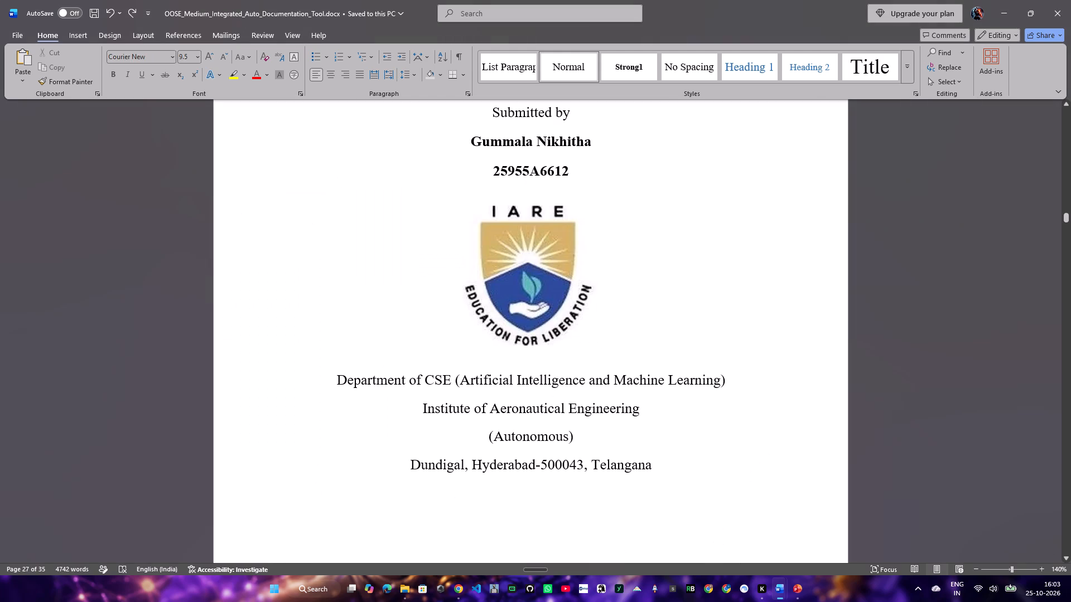
{"action": "scroll", "coordinate": [549, 238], "scroll_direction": "down", "scroll_amount": 7, "text": "ctrl"}
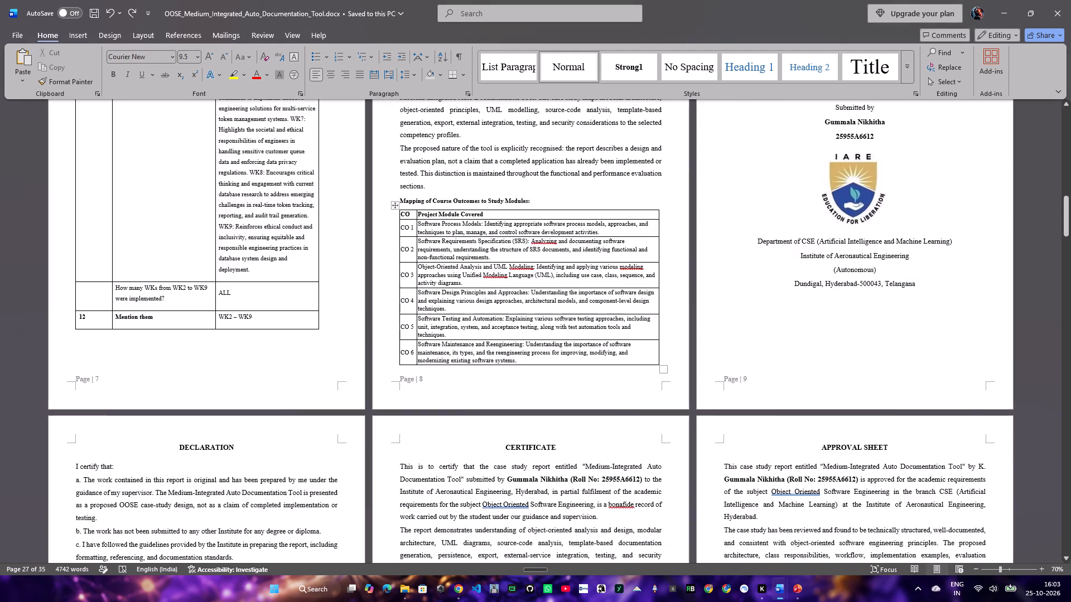
{"action": "scroll", "coordinate": [549, 239], "scroll_direction": "up", "scroll_amount": 20, "text": "ctrl"}
{"action": "scroll", "coordinate": [549, 239], "scroll_direction": "up", "scroll_amount": 20, "text": "ctrl"}
{"action": "scroll", "coordinate": [549, 239], "scroll_direction": "up", "scroll_amount": 7, "text": "ctrl"}
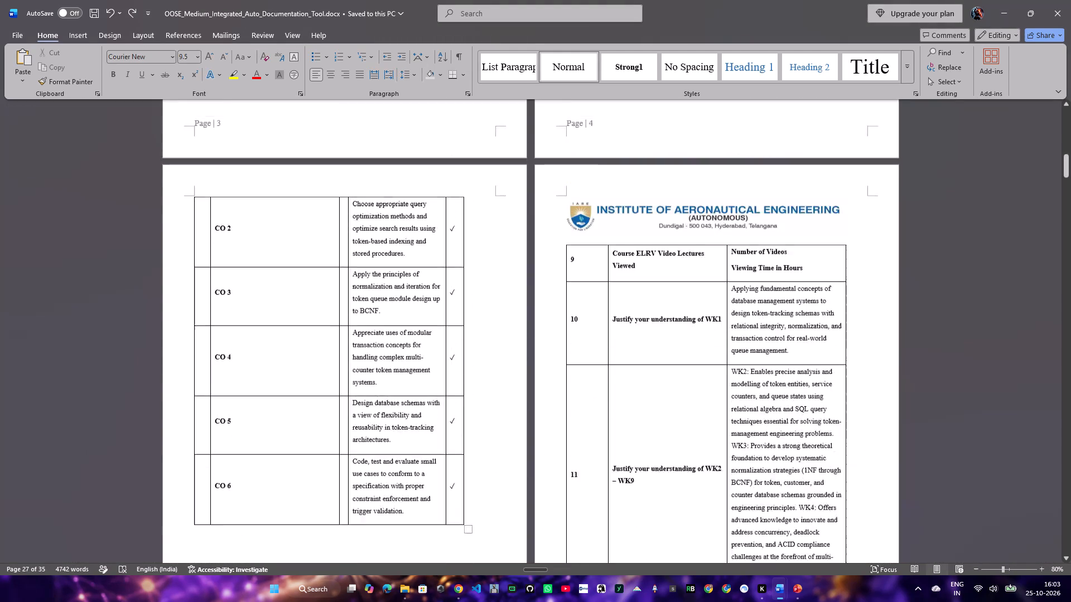
{"action": "scroll", "coordinate": [312, 206], "scroll_direction": "up", "scroll_amount": 20, "text": "ctrl"}
{"action": "scroll", "coordinate": [312, 206], "scroll_direction": "up", "scroll_amount": 20, "text": "ctrl"}
{"action": "scroll", "coordinate": [312, 206], "scroll_direction": "up", "scroll_amount": 7, "text": "ctrl"}
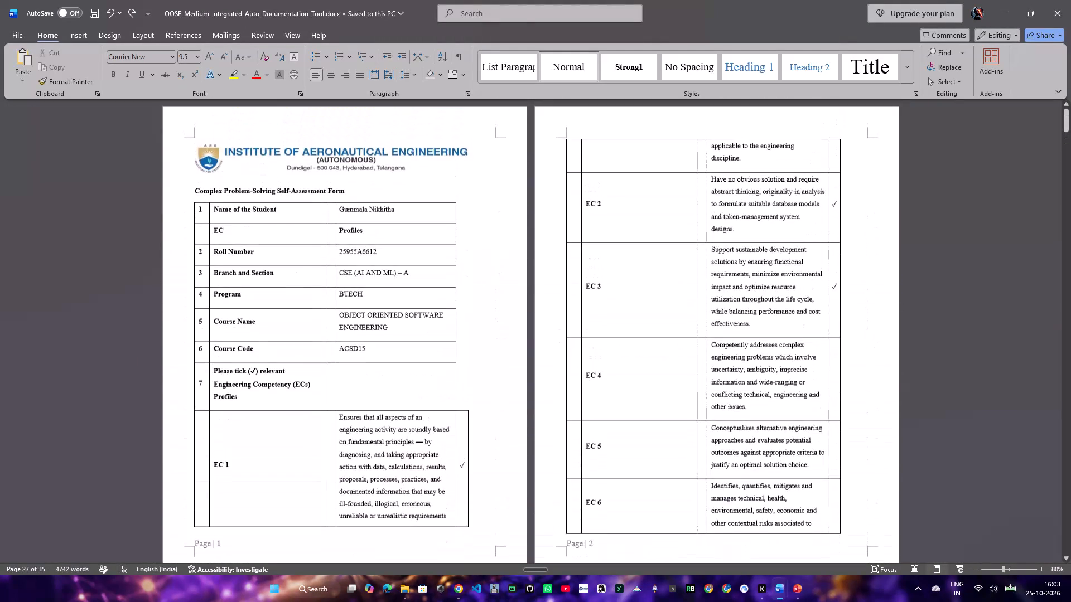
{"action": "left_click_drag", "start_coordinate": [190, 151], "coordinate": [746, 557]}
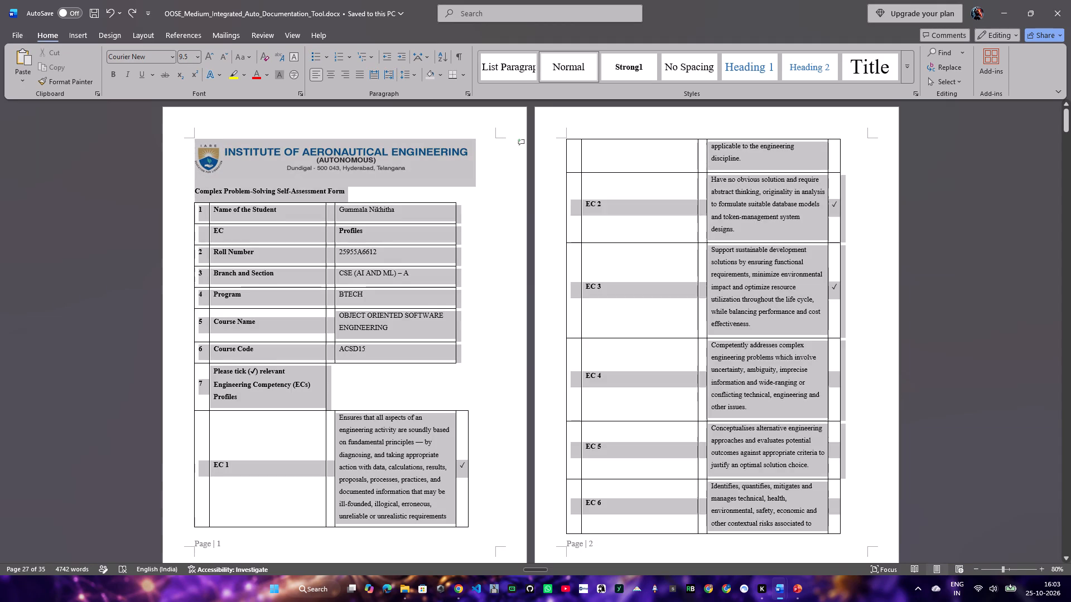
{"action": "left_click_drag", "start_coordinate": [746, 557], "coordinate": [725, 601]}
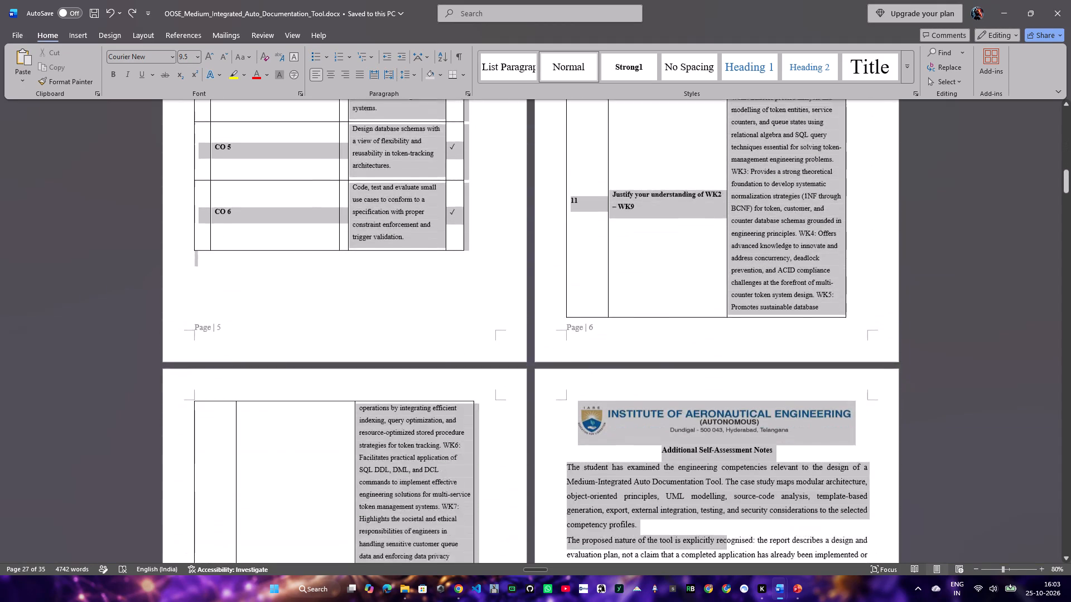
{"action": "left_click_drag", "start_coordinate": [725, 601], "coordinate": [360, 419]}
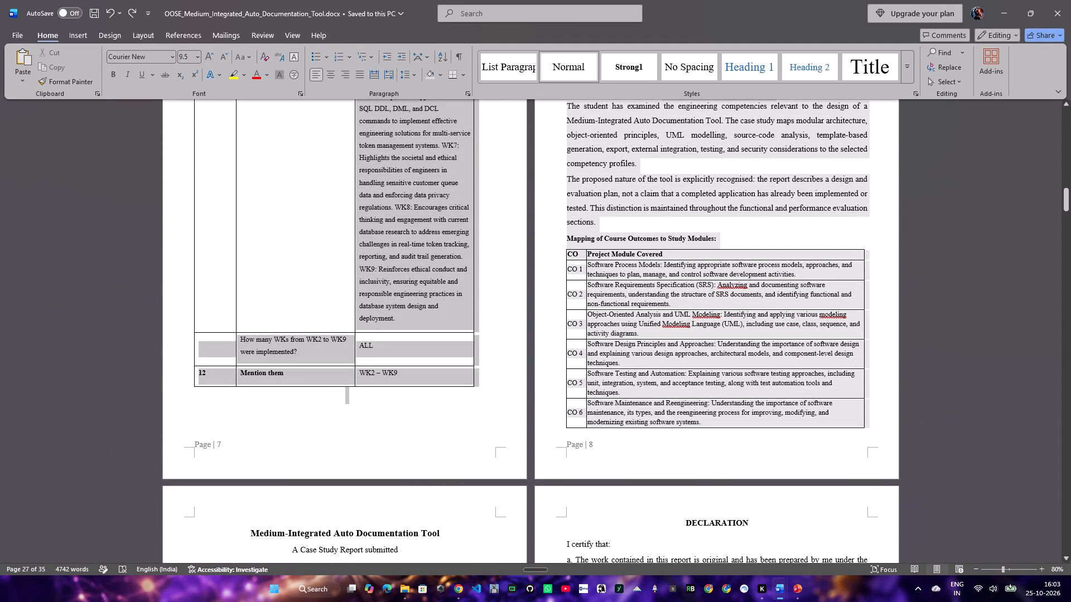
{"action": "left_click_drag", "start_coordinate": [360, 419], "coordinate": [361, 420]}
{"action": "key", "text": "ctrl+c"}
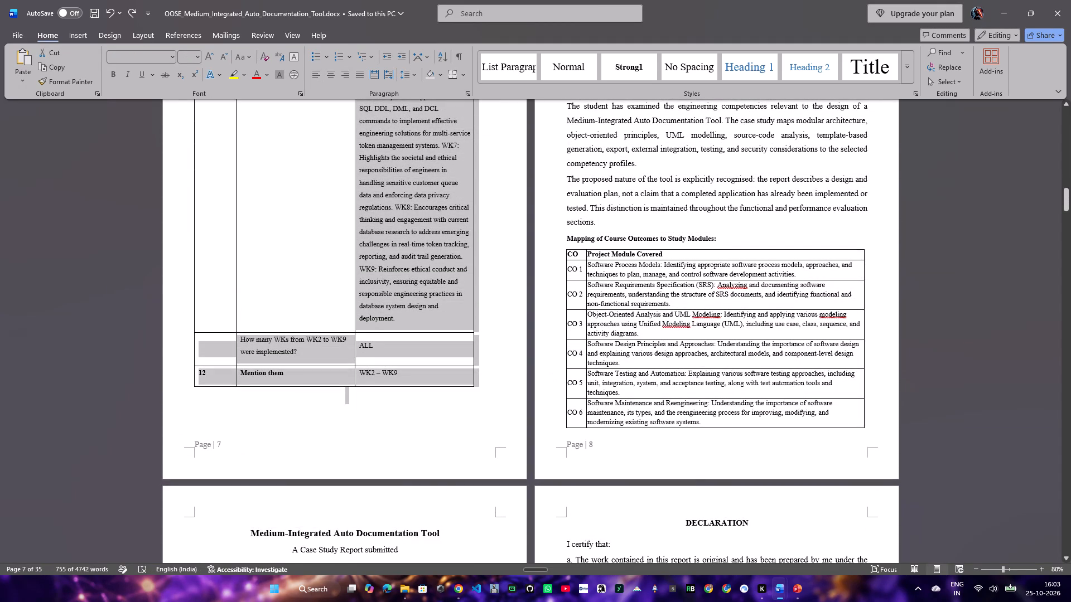
{"action": "key", "text": "alt+Tab"}
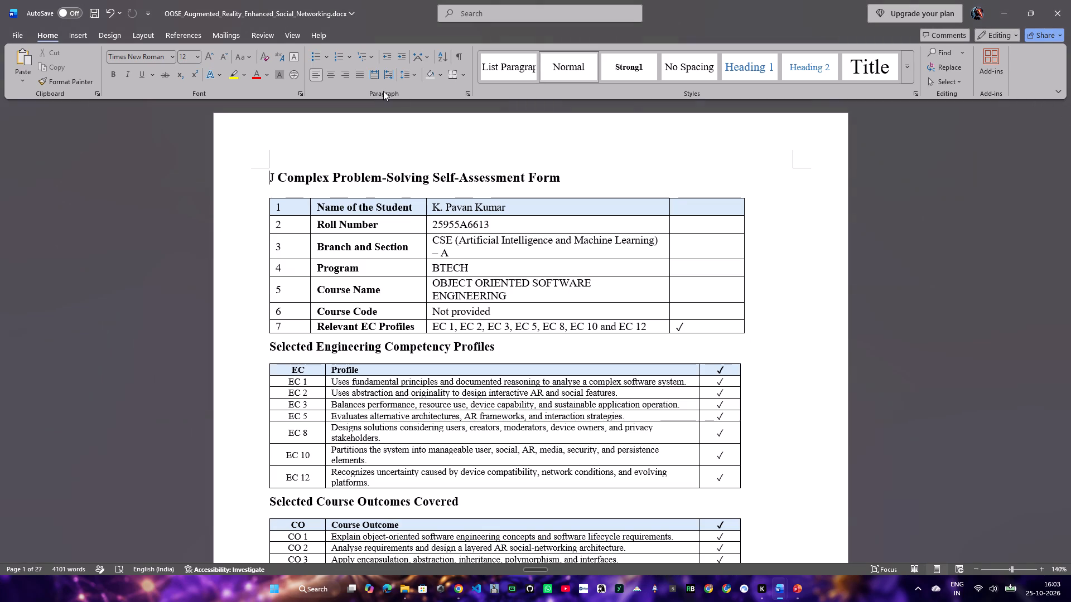
{"action": "key", "text": "ctrl+v"}
Delete the old form content from "J Complex Problem-Solving Self-Assessment Form" up to the "Additional Self-Assessment Notes" heading.
{"action": "scroll", "coordinate": [354, 458], "scroll_direction": "down", "scroll_amount": 6}
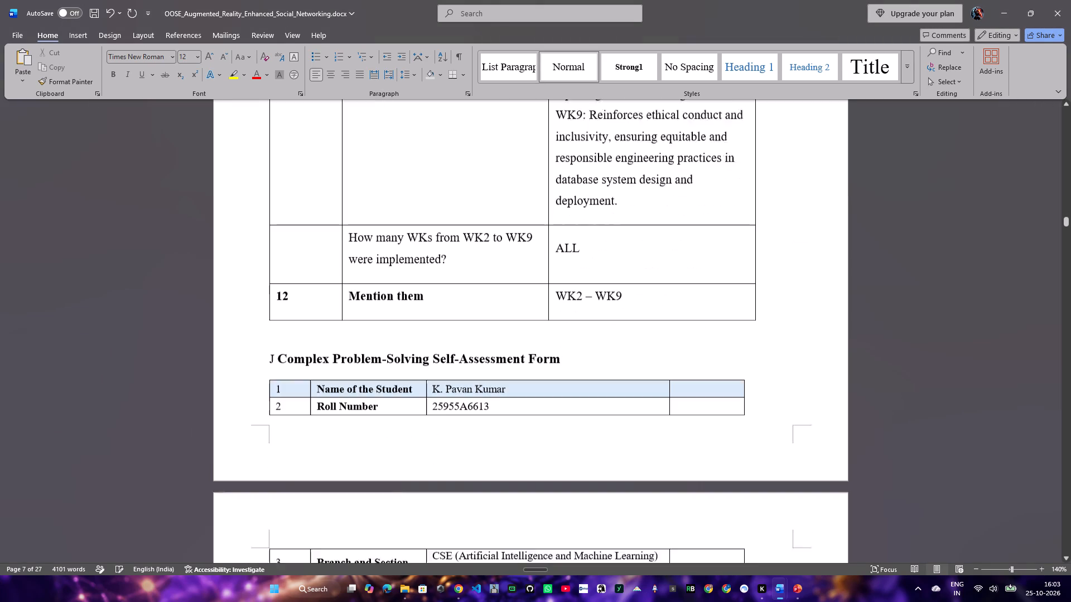
{"action": "left_click_drag", "start_coordinate": [268, 309], "coordinate": [412, 460]}
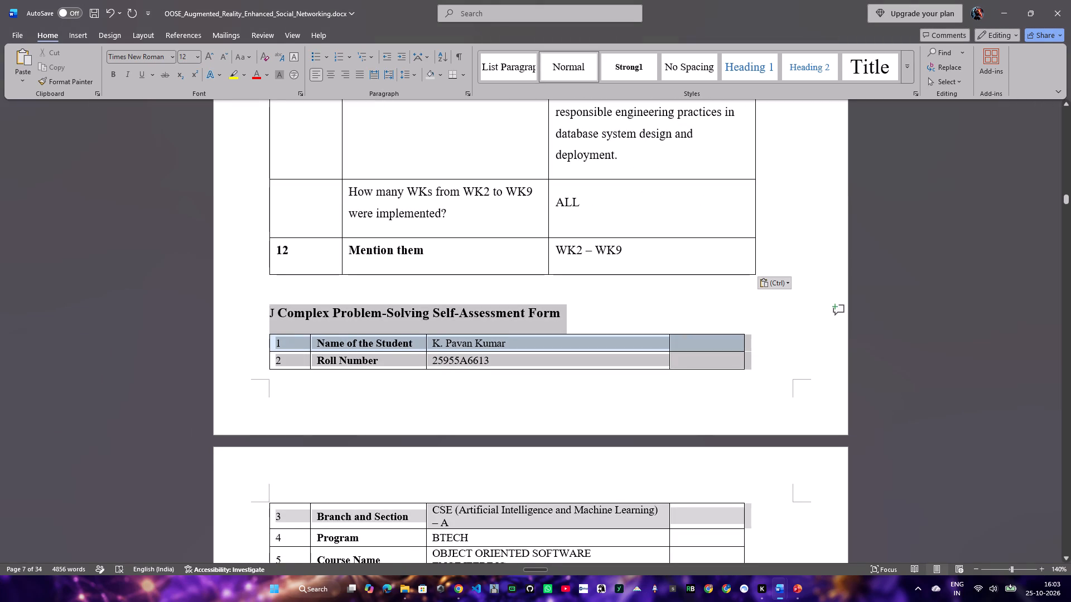
{"action": "left_click_drag", "start_coordinate": [412, 460], "coordinate": [412, 467]}
{"action": "scroll", "coordinate": [412, 460], "scroll_direction": "down", "scroll_amount": 20}
{"action": "scroll", "coordinate": [412, 460], "scroll_direction": "down", "scroll_amount": 8}
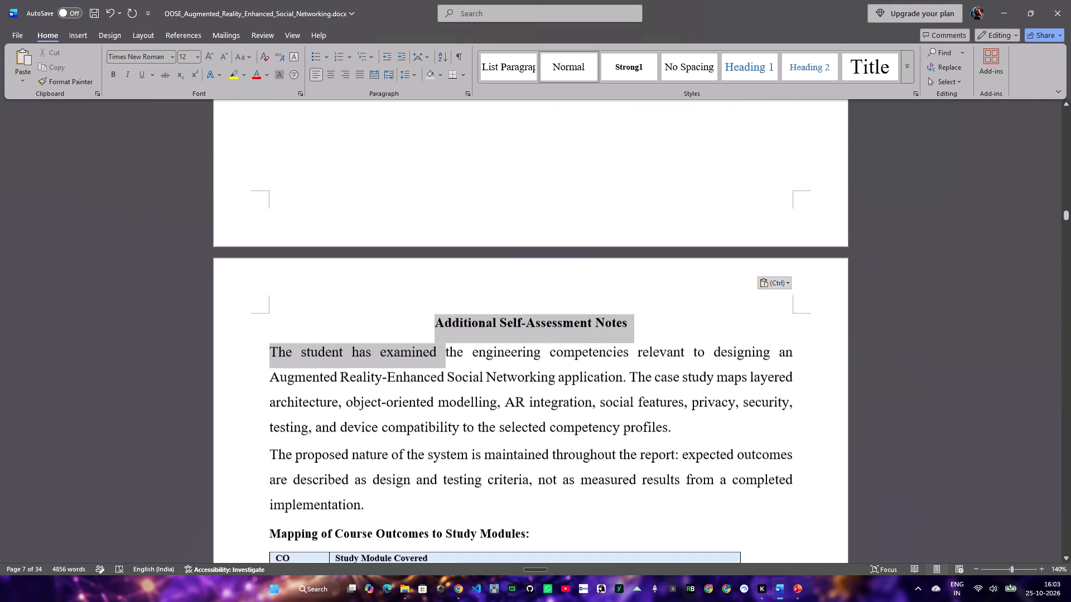
{"action": "left_click_drag", "start_coordinate": [412, 467], "coordinate": [455, 344]}
{"action": "scroll", "coordinate": [455, 344], "scroll_direction": "up", "scroll_amount": 12}
{"action": "key", "text": "BackSpace"}
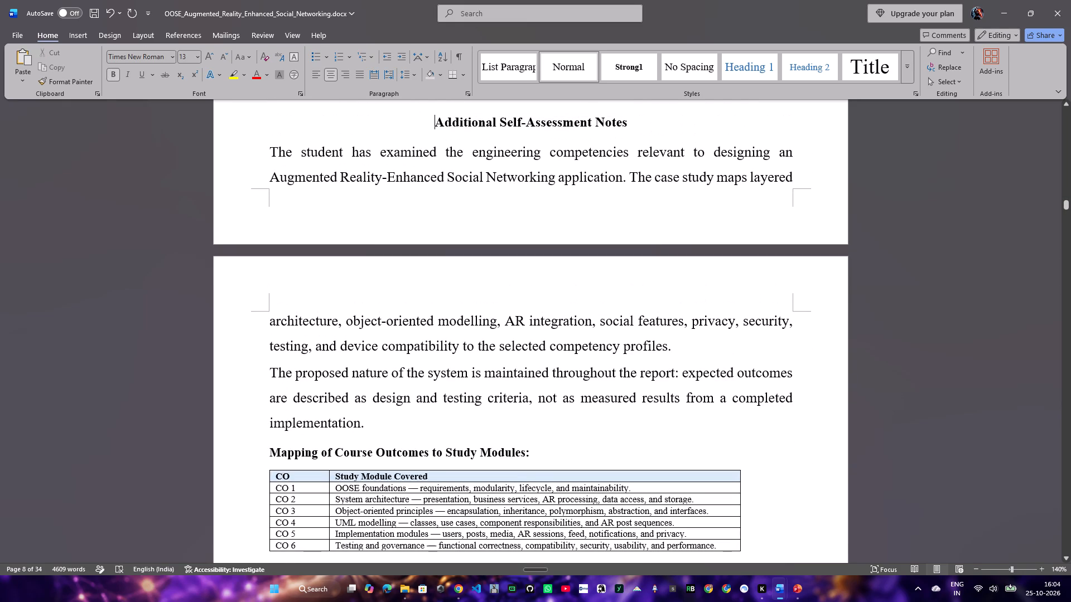
Push "Additional Self-Assessment Notes" down three lines and insert the institute letterhead image above it, copied from the Medium-Integrated report.
{"action": "scroll", "coordinate": [718, 131], "scroll_direction": "up", "scroll_amount": 5}
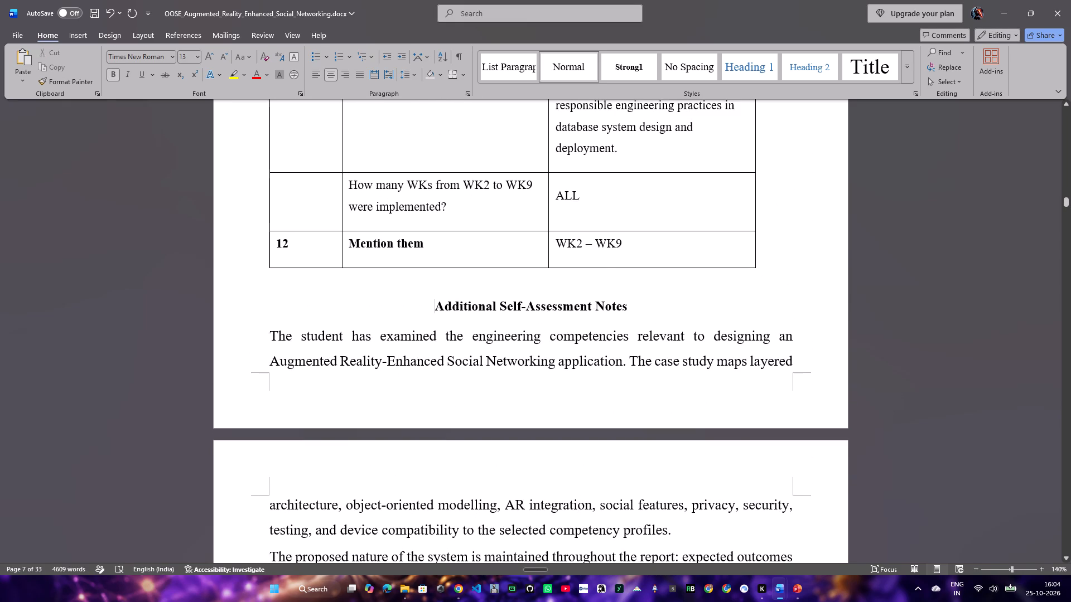
{"action": "key", "text": "alt+Tab"}
{"action": "scroll", "coordinate": [692, 293], "scroll_direction": "down", "scroll_amount": 3}
{"action": "scroll", "coordinate": [687, 286], "scroll_direction": "up", "scroll_amount": 10}
{"action": "left_click", "coordinate": [683, 206]}
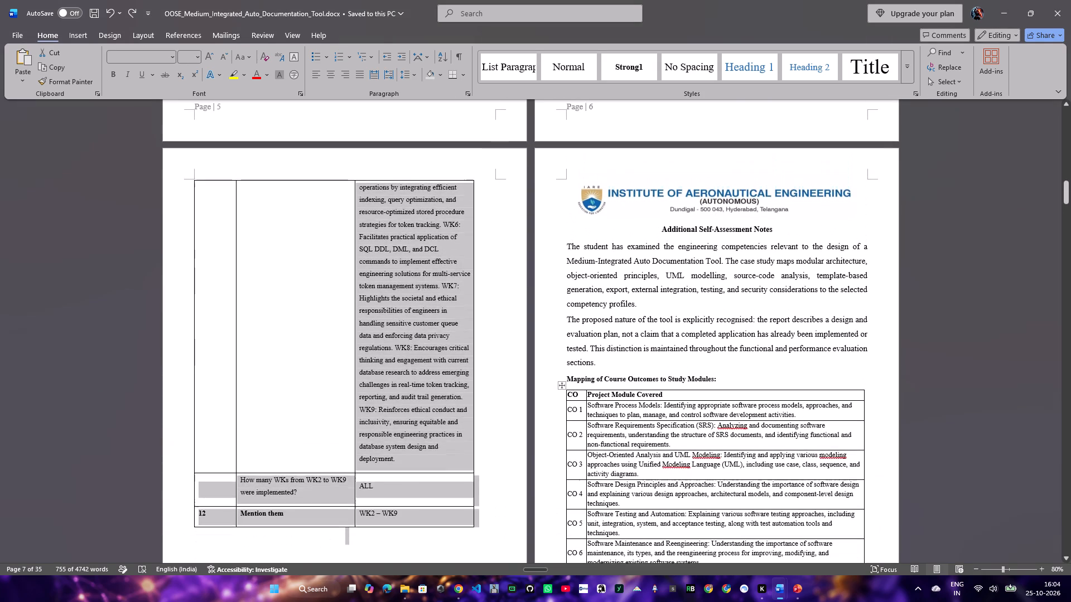
{"action": "key", "text": "ctrl+c"}
{"action": "key", "text": "alt+Tab"}
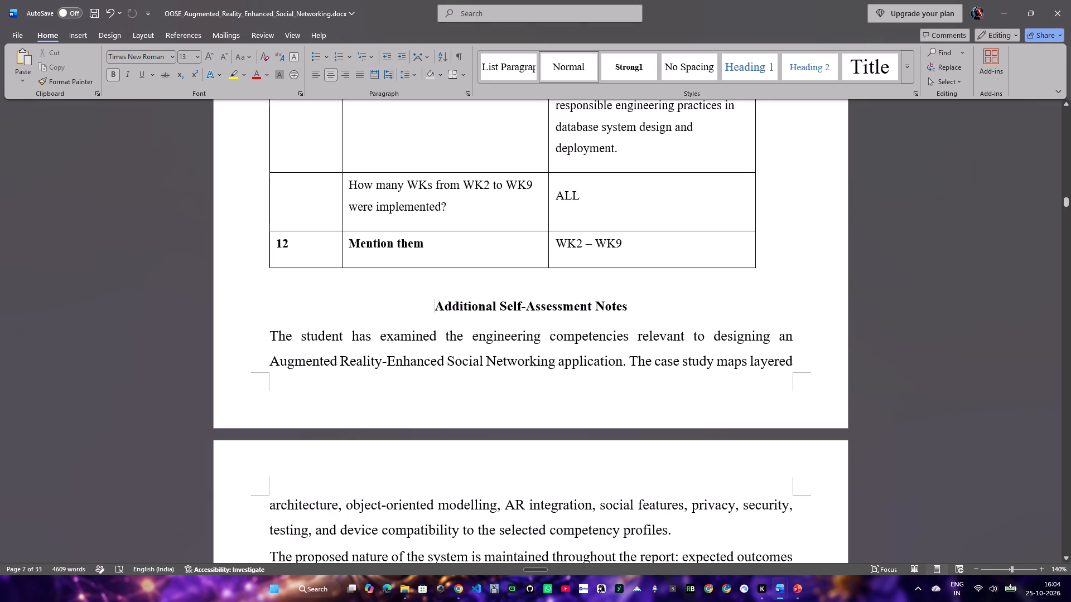
{"action": "key", "text": "Return"}
{"action": "key", "text": "Return"}
{"action": "key", "text": "Return"}
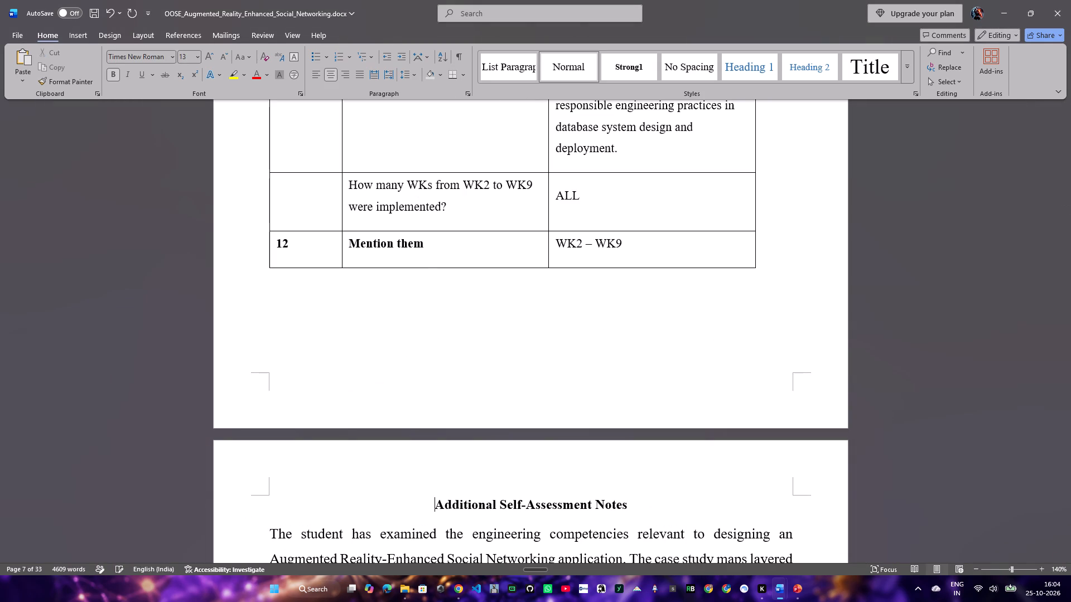
{"action": "key", "text": "ctrl+v"}
{"action": "scroll", "coordinate": [455, 388], "scroll_direction": "down", "scroll_amount": 5}
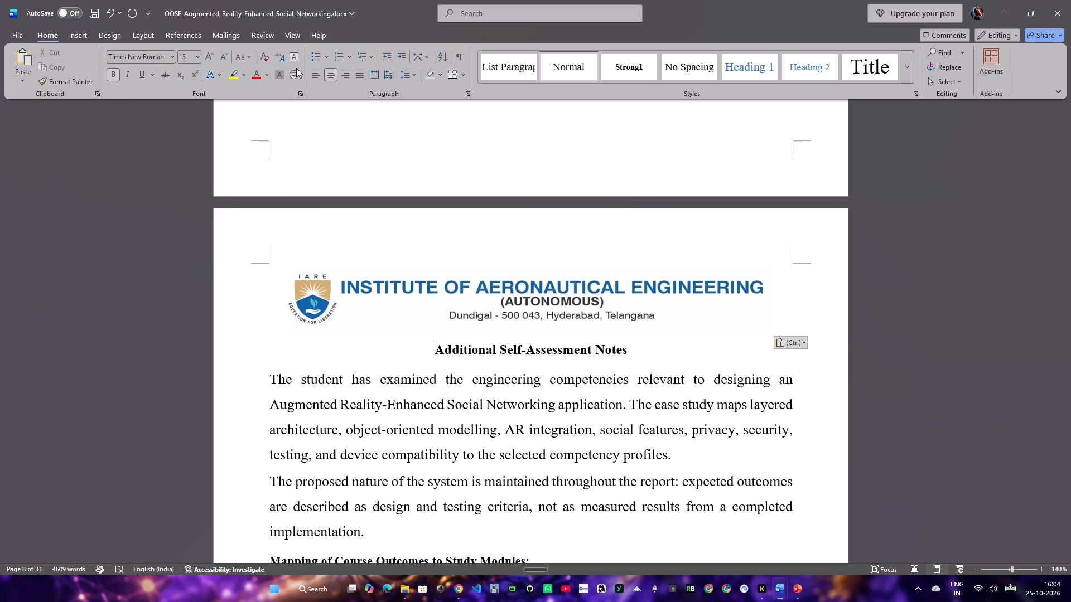
Left-align the letterhead image and the "Additional Self-Assessment Notes" heading.
{"action": "left_click", "coordinate": [311, 71]}
{"action": "left_click", "coordinate": [461, 272]}
Copy the "Project Module Covered" CO mapping table from the Medium-Integrated report to above the Augmented Reality report's own mapping table.
{"action": "scroll", "coordinate": [495, 368], "scroll_direction": "down", "scroll_amount": 4}
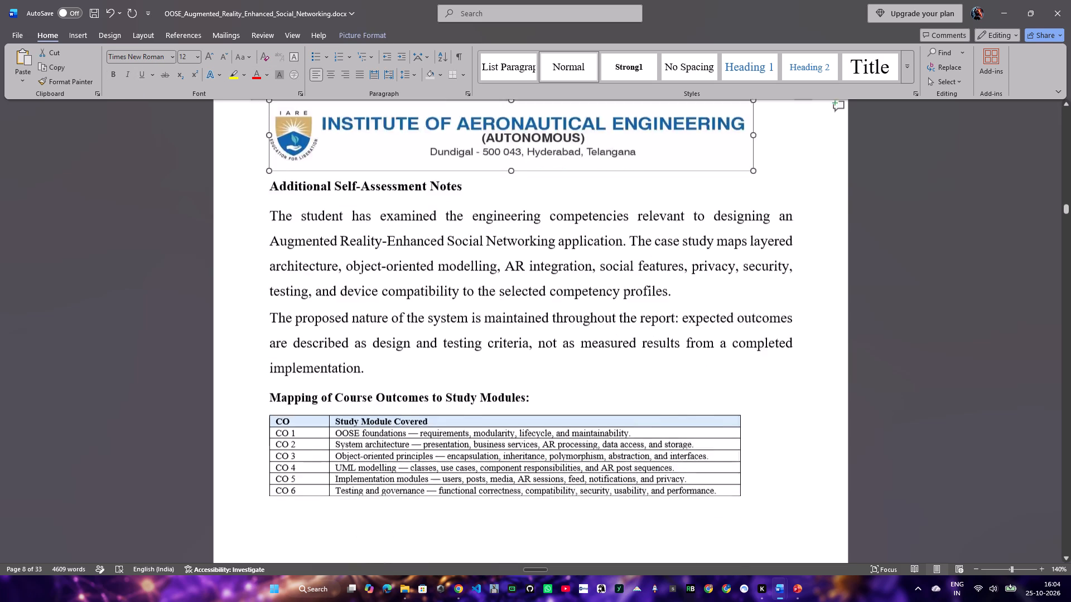
{"action": "scroll", "coordinate": [494, 368], "scroll_direction": "down", "scroll_amount": 6}
{"action": "key", "text": "alt+Tab"}
{"action": "scroll", "coordinate": [638, 366], "scroll_direction": "down", "scroll_amount": 5}
{"action": "left_click", "coordinate": [600, 271]}
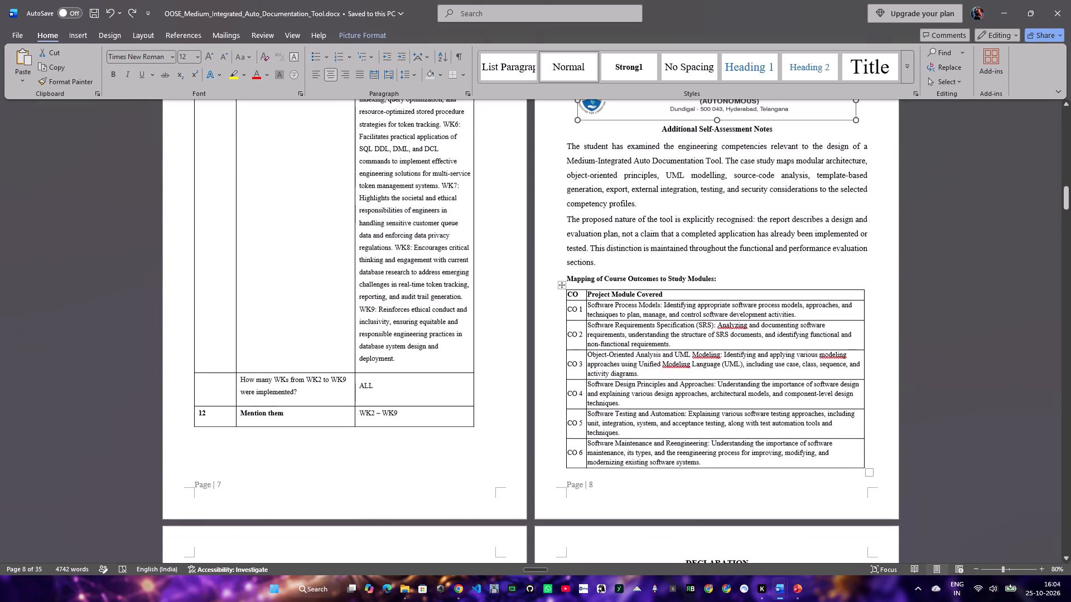
{"action": "left_click", "coordinate": [599, 287]}
{"action": "left_click", "coordinate": [565, 289]}
{"action": "left_click", "coordinate": [568, 294]}
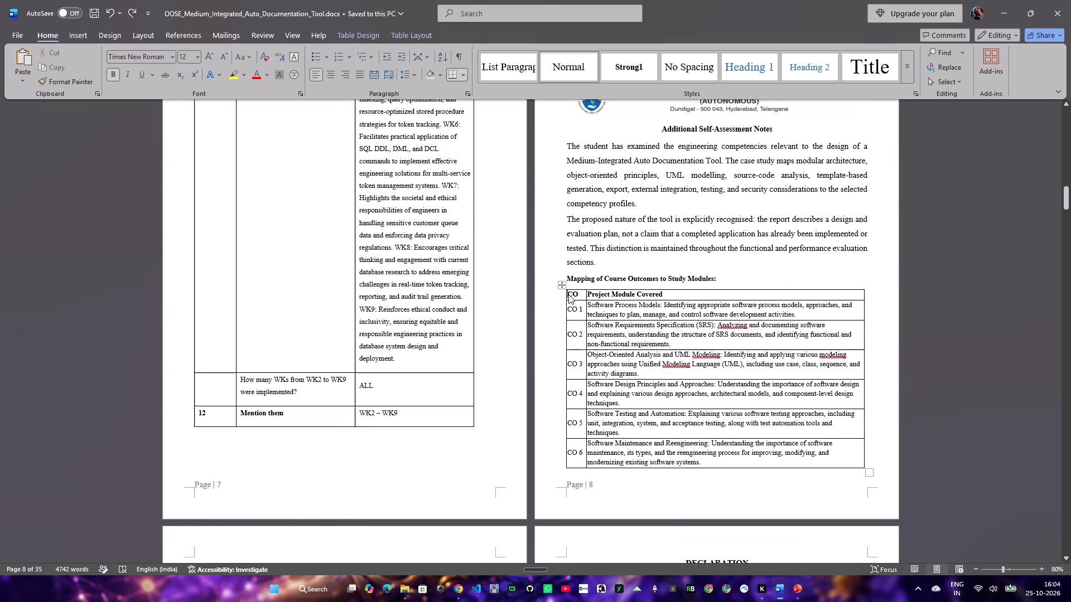
{"action": "left_click", "coordinate": [563, 286]}
{"action": "key", "text": "ctrl+c"}
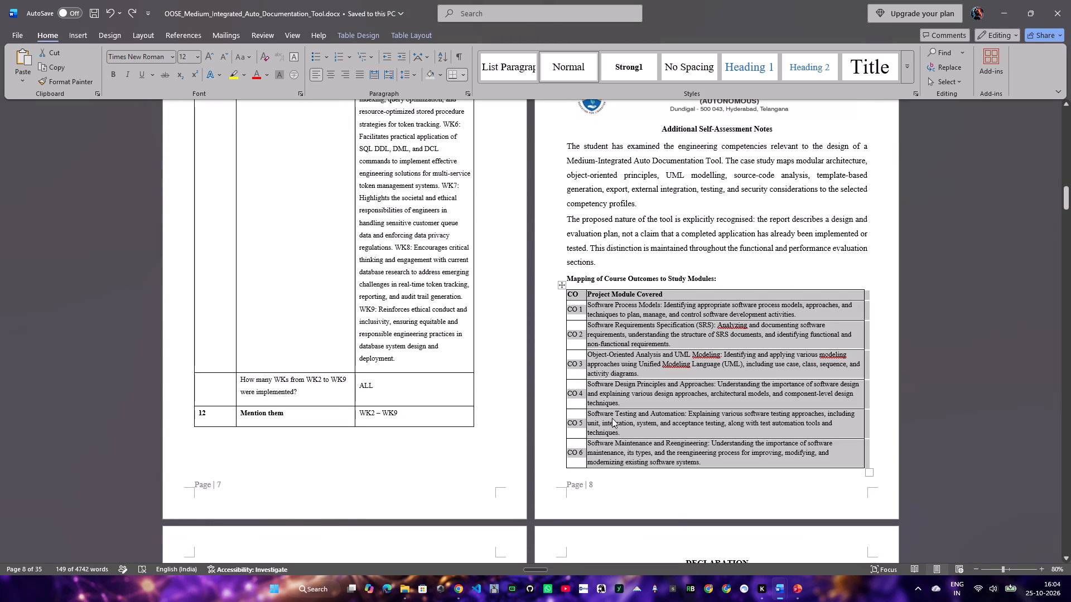
{"action": "key", "text": "alt+Tab"}
{"action": "left_click", "coordinate": [422, 282]}
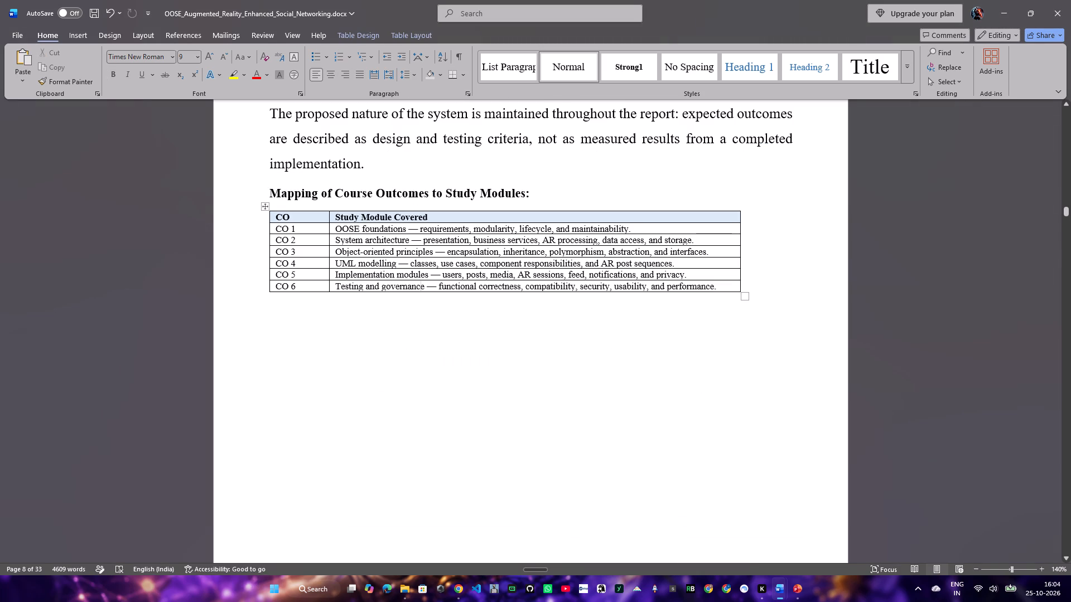
{"action": "left_click", "coordinate": [742, 300]}
{"action": "left_click", "coordinate": [744, 295]}
{"action": "left_click", "coordinate": [741, 290]}
{"action": "left_click", "coordinate": [744, 293]}
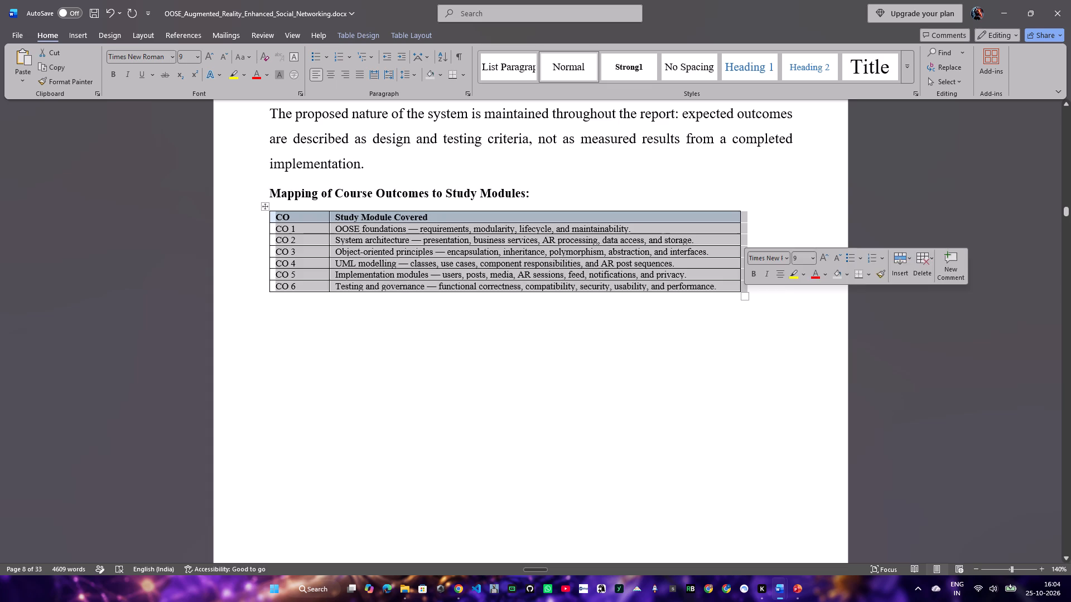
{"action": "key", "text": "ctrl+v"}
Delete the old "Study Module Covered" table below the pasted CO mapping table.
{"action": "scroll", "coordinate": [641, 362], "scroll_direction": "down", "scroll_amount": 6}
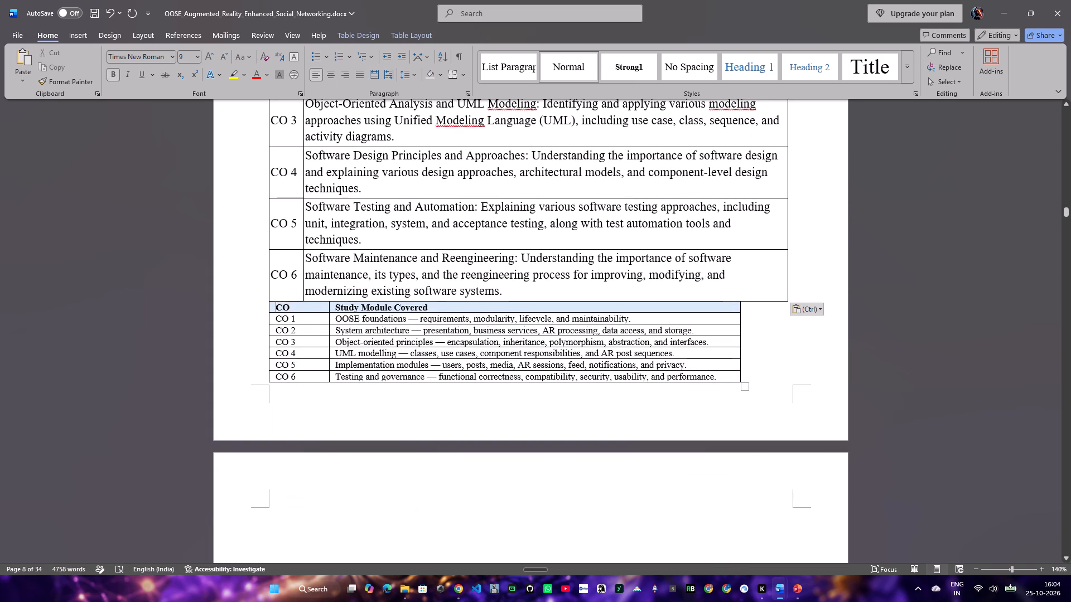
{"action": "left_click", "coordinate": [500, 369]}
{"action": "left_click", "coordinate": [741, 388]}
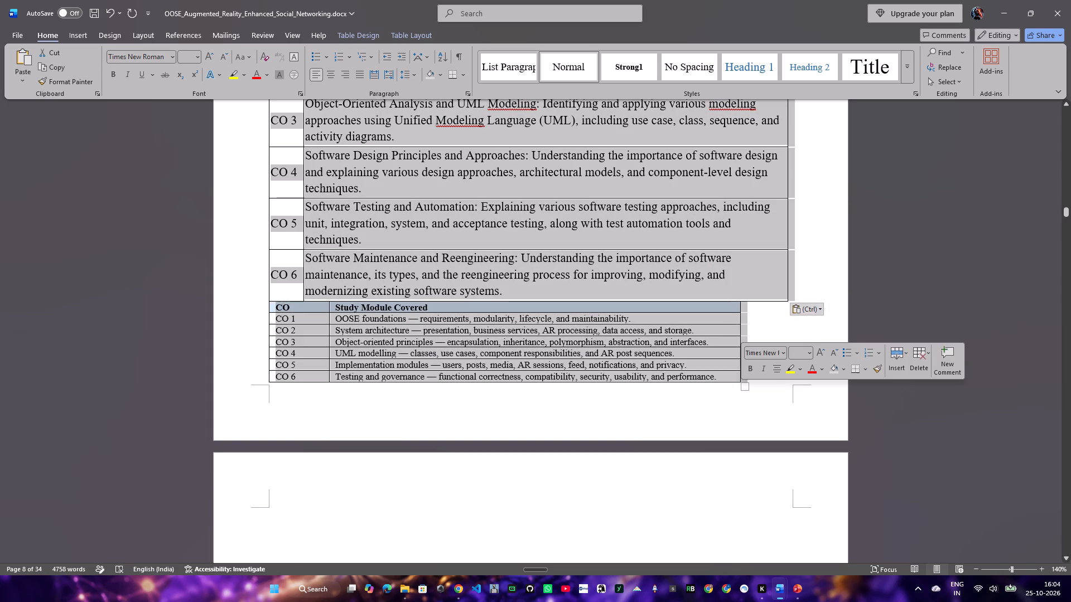
{"action": "left_click", "coordinate": [754, 395]}
{"action": "left_click_drag", "start_coordinate": [754, 391], "coordinate": [260, 343]}
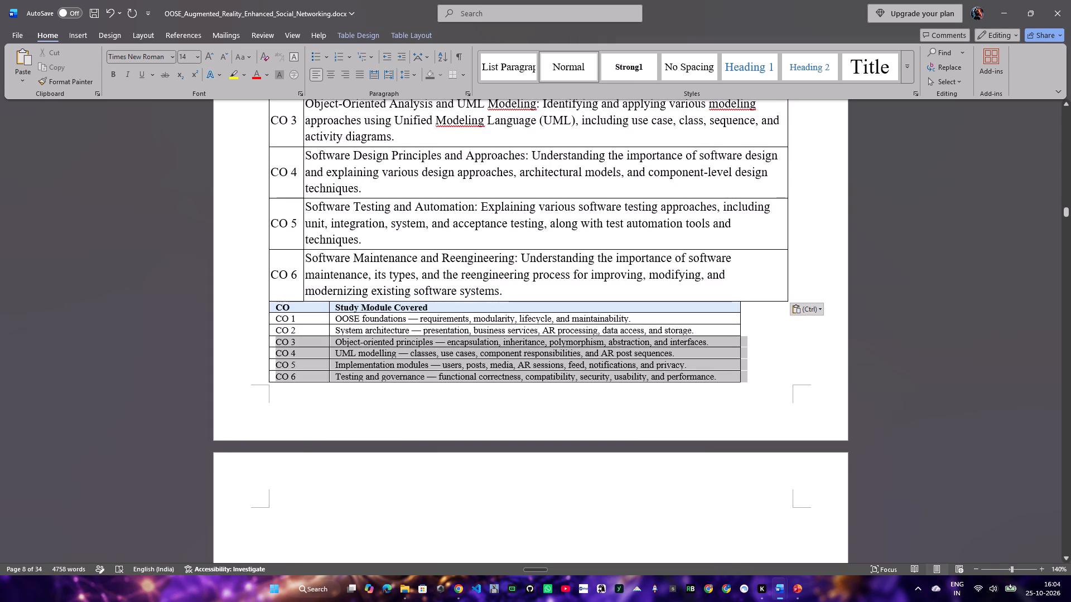
{"action": "left_click_drag", "start_coordinate": [260, 343], "coordinate": [228, 309]}
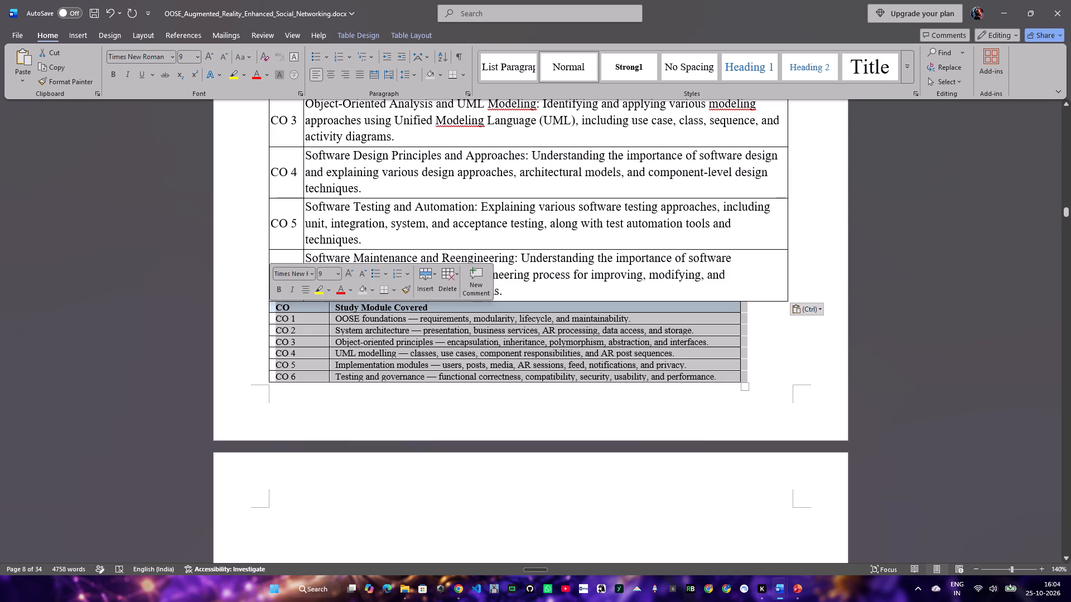
{"action": "key", "text": "BackSpace"}
Copy the IARE logo from the Medium-Integrated title page onto a new line below the roll number on the Augmented Reality title page.
{"action": "scroll", "coordinate": [472, 392], "scroll_direction": "down", "scroll_amount": 3}
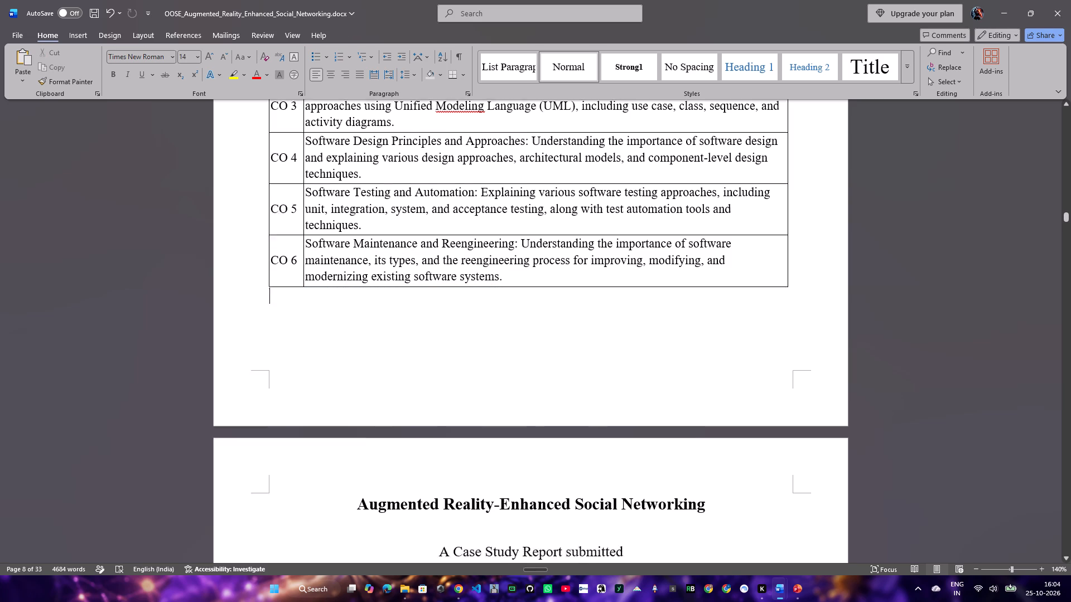
{"action": "scroll", "coordinate": [472, 393], "scroll_direction": "down", "scroll_amount": 7}
{"action": "key", "text": "alt+Tab"}
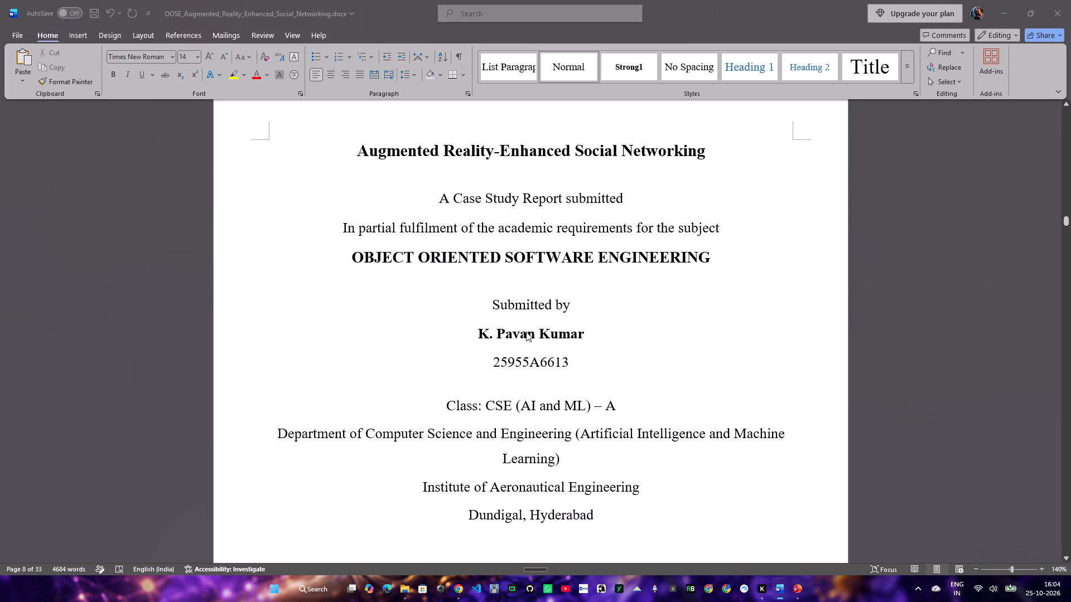
{"action": "scroll", "coordinate": [527, 337], "scroll_direction": "down", "scroll_amount": 13}
{"action": "scroll", "coordinate": [332, 425], "scroll_direction": "down", "scroll_amount": 4}
{"action": "left_click", "coordinate": [342, 404]}
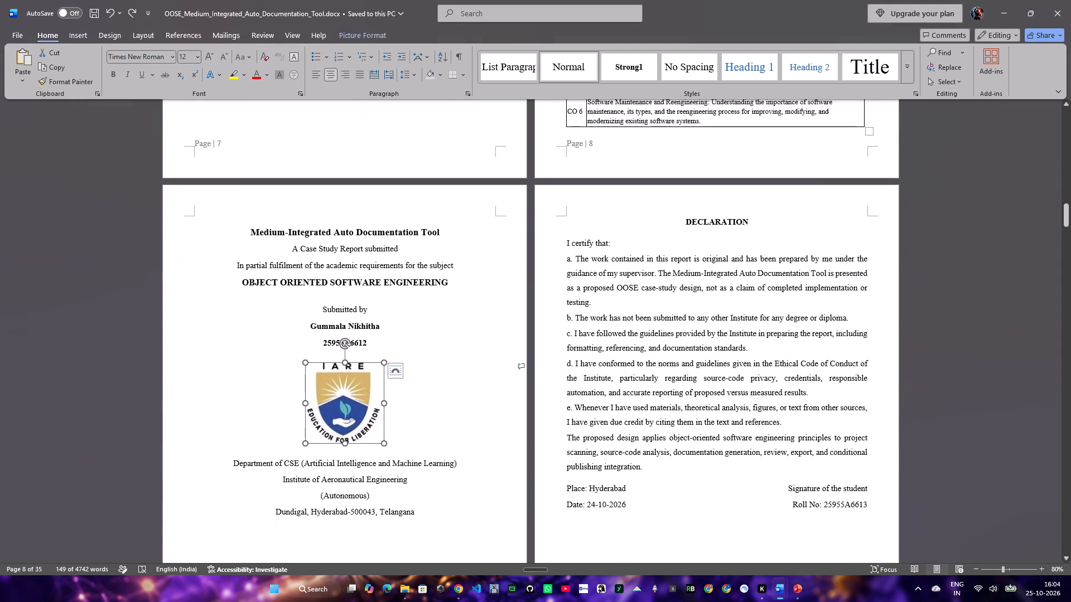
{"action": "key", "text": "ctrl+c"}
{"action": "key", "text": "alt+Tab"}
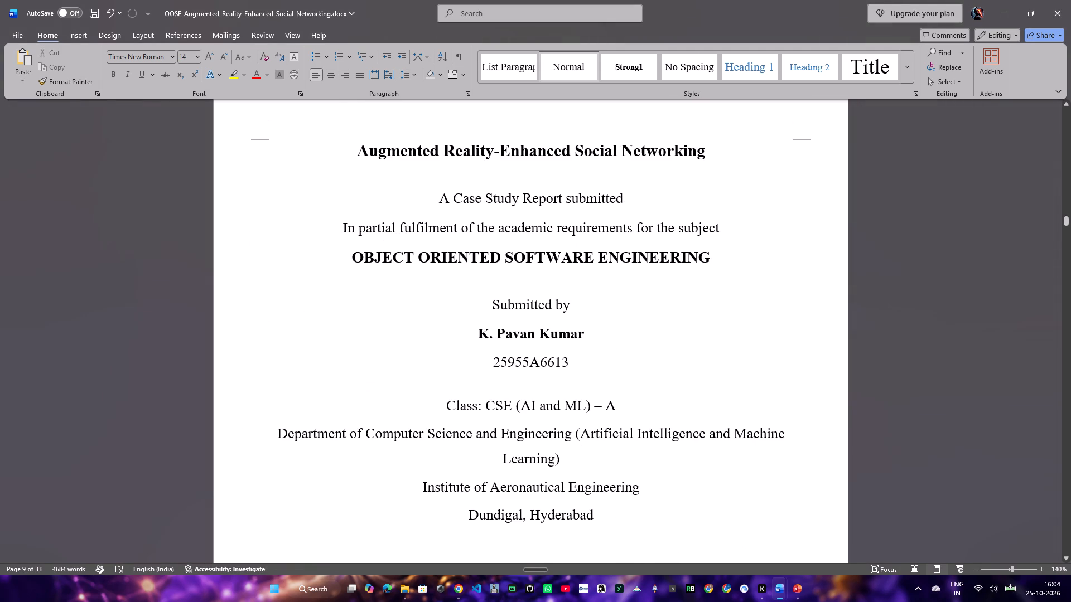
{"action": "left_click", "coordinate": [598, 357]}
{"action": "key", "text": "Return"}
{"action": "key", "text": "ctrl+v"}
Replace the en dash before "A" in the title page's Class line with a hyphen.
{"action": "scroll", "coordinate": [590, 425], "scroll_direction": "down", "scroll_amount": 6}
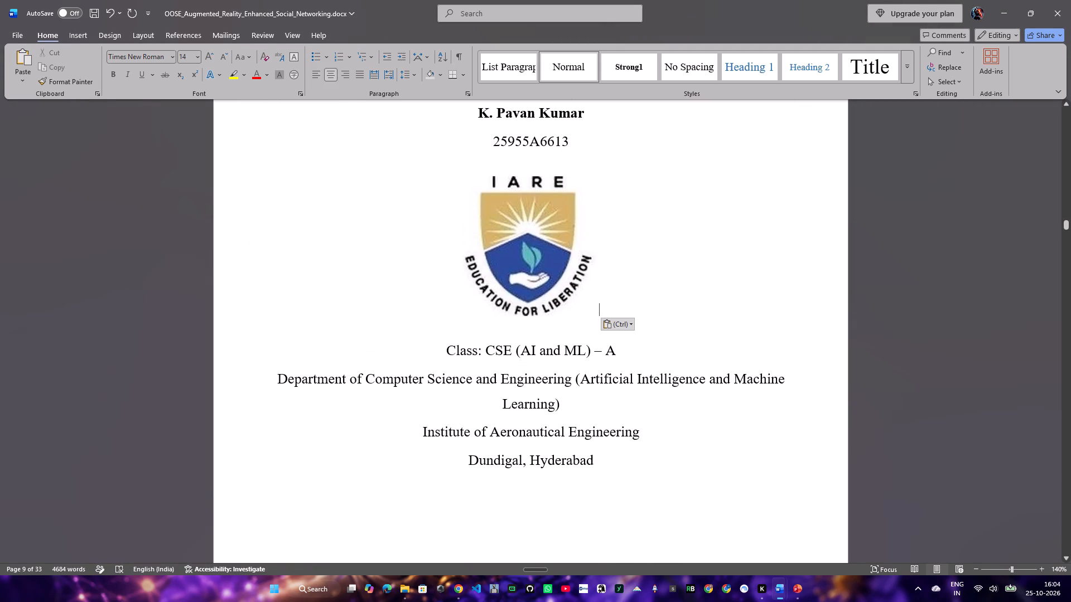
{"action": "left_click", "coordinate": [597, 351]}
{"action": "key", "text": "Right"}
{"action": "key", "text": "BackSpace"}
{"action": "key", "text": "minus"}
{"action": "scroll", "coordinate": [561, 416], "scroll_direction": "down", "scroll_amount": 3}
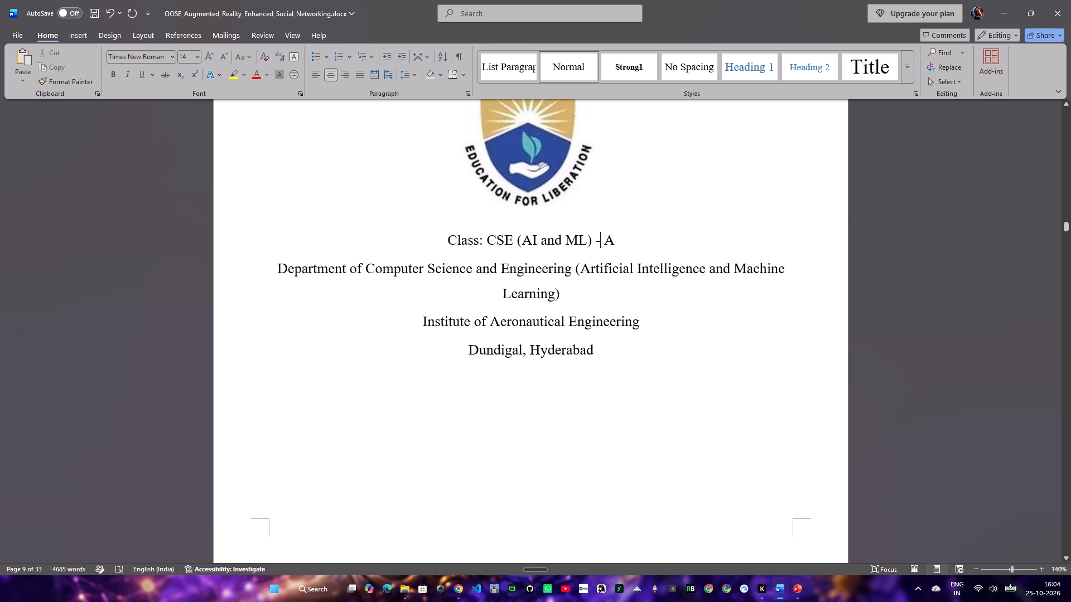
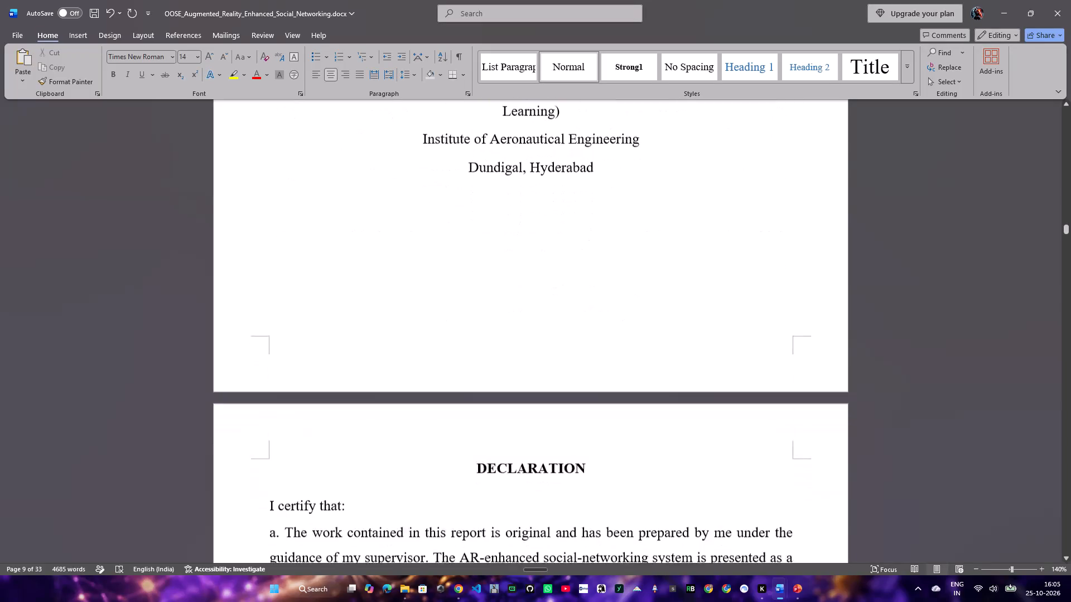
Replace the blank line after "Date:" on the Declaration page with 24-10-2025.
{"action": "scroll", "coordinate": [277, 352], "scroll_direction": "down", "scroll_amount": 6}
{"action": "scroll", "coordinate": [276, 352], "scroll_direction": "up", "scroll_amount": 1}
{"action": "scroll", "coordinate": [317, 363], "scroll_direction": "down", "scroll_amount": 5}
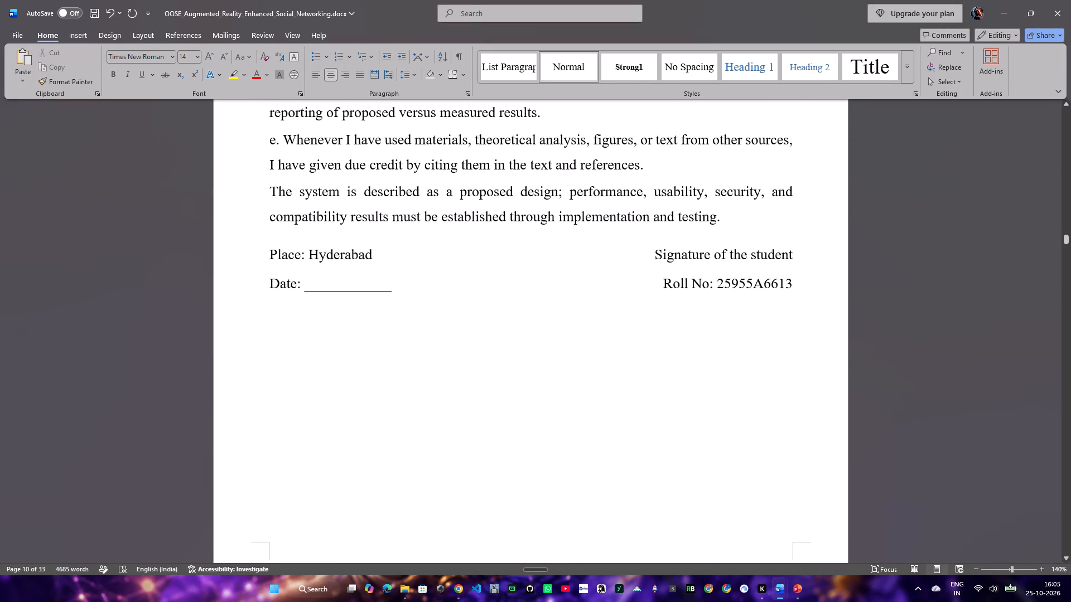
{"action": "left_click", "coordinate": [392, 291]}
{"action": "key", "text": "BackSpace"}
{"action": "key", "text": "BackSpace"}
{"action": "key", "text": "BackSpace"}
{"action": "key", "text": "BackSpace"}
{"action": "key", "text": "BackSpace"}
{"action": "key", "text": "BackSpace"}
{"action": "key", "text": "BackSpace"}
{"action": "key", "text": "BackSpace"}
{"action": "key", "text": "BackSpace"}
{"action": "key", "text": "BackSpace"}
{"action": "key", "text": "BackSpace"}
{"action": "key", "text": "BackSpace"}
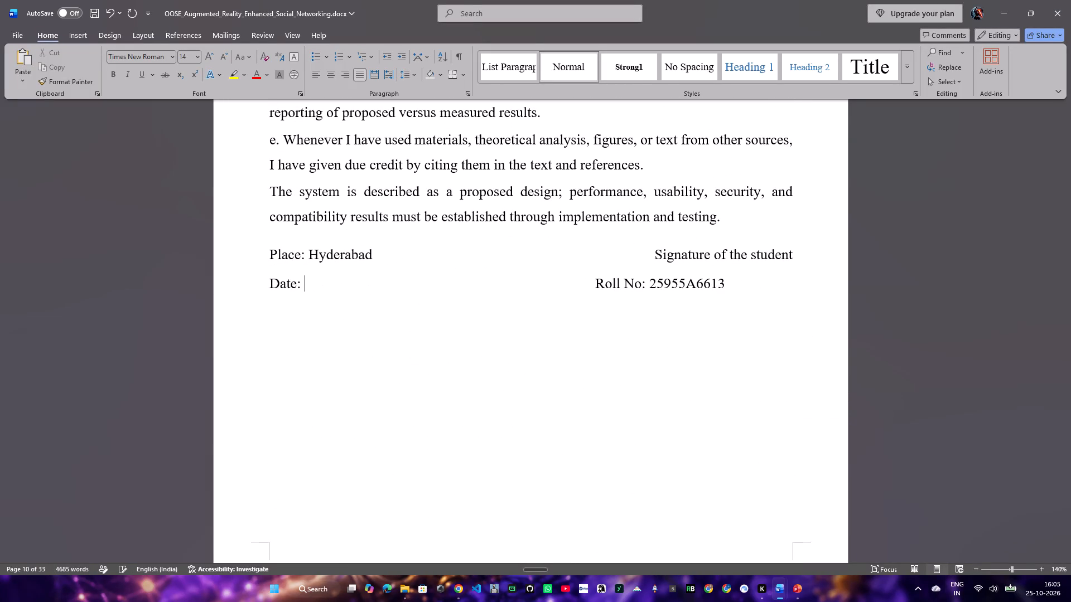
{"action": "type", "text": "24"}
{"action": "type", "text": "-10-2025"}
Bold the student's name and parenthesised roll number in the first paragraph of the Certificate page.
{"action": "scroll", "coordinate": [443, 333], "scroll_direction": "down", "scroll_amount": 19}
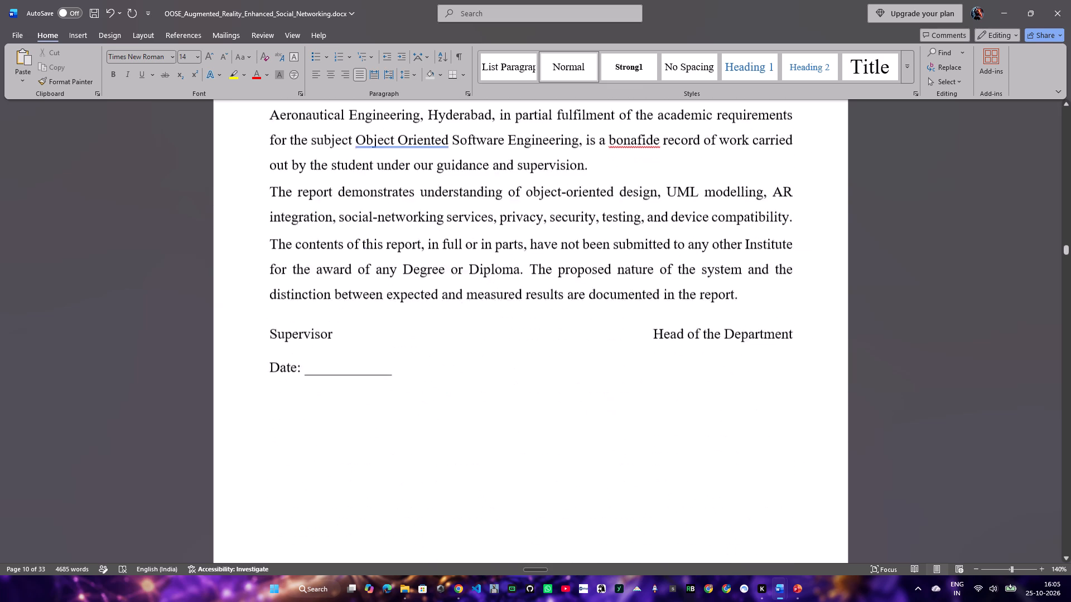
{"action": "scroll", "coordinate": [470, 374], "scroll_direction": "down", "scroll_amount": 3}
{"action": "scroll", "coordinate": [471, 376], "scroll_direction": "up", "scroll_amount": 7}
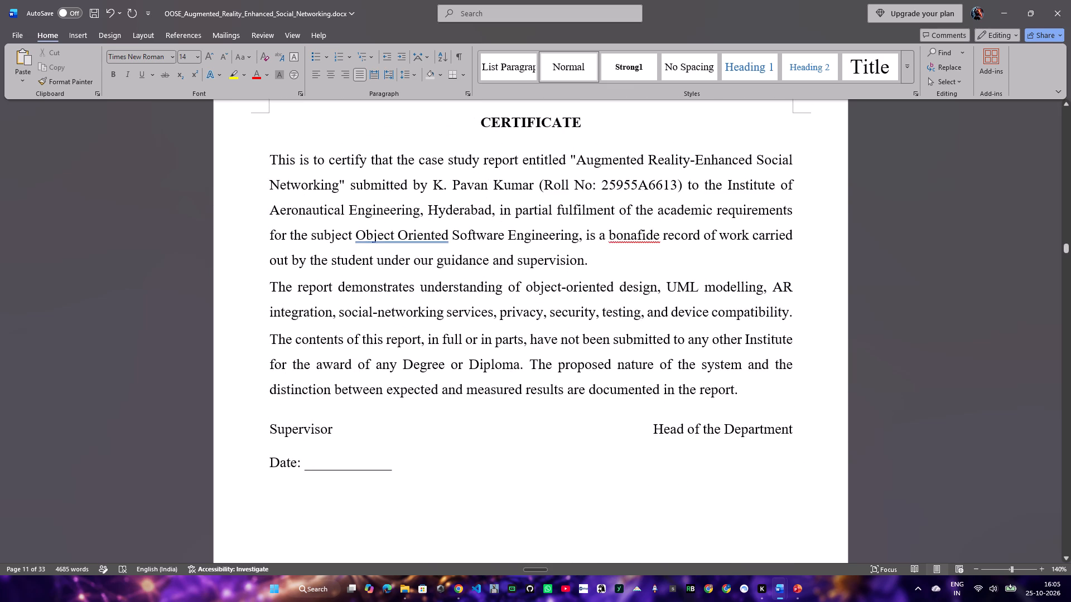
{"action": "left_click_drag", "start_coordinate": [683, 186], "coordinate": [439, 185]}
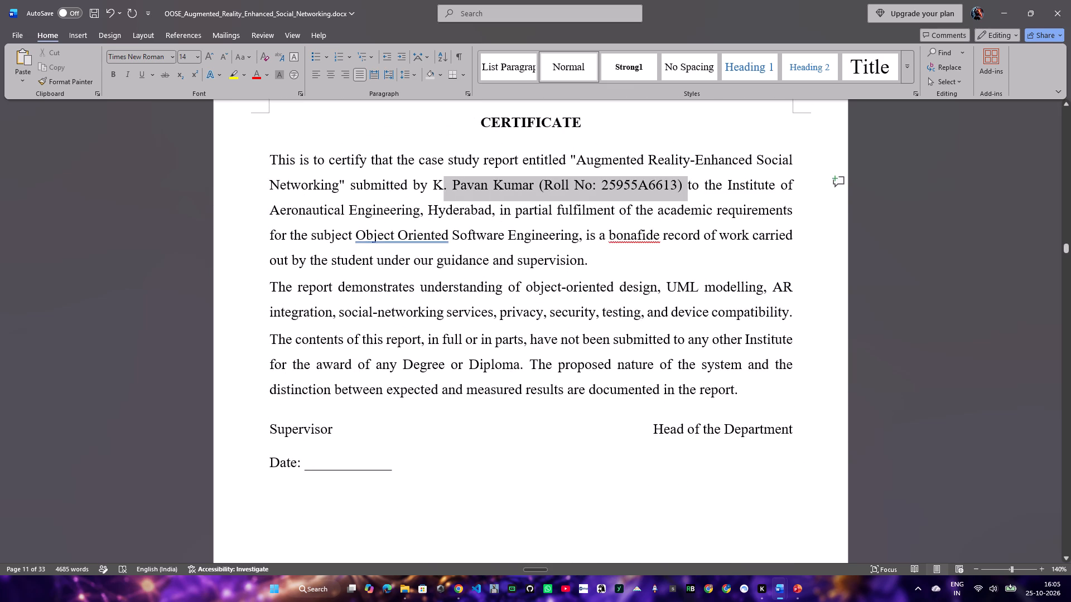
{"action": "left_click_drag", "start_coordinate": [439, 185], "coordinate": [435, 184]}
{"action": "left_click", "coordinate": [447, 167]}
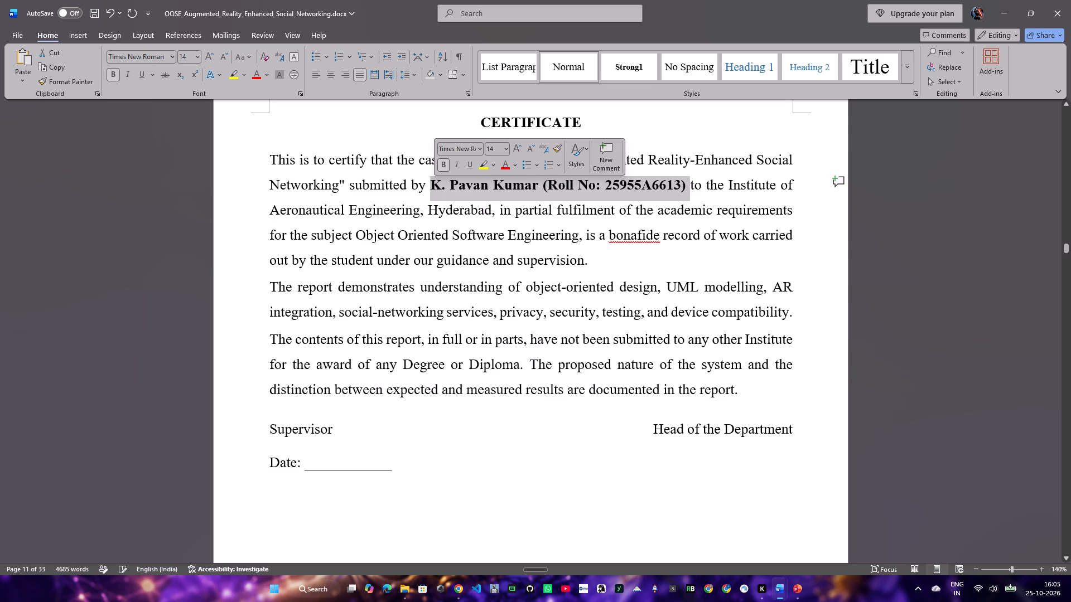
Replace the blank line after "Date:" on the Certificate page with 24-10-2025.
{"action": "left_click", "coordinate": [389, 465]}
{"action": "key", "text": "BackSpace"}
{"action": "key", "text": "BackSpace"}
{"action": "key", "text": "BackSpace"}
{"action": "key", "text": "BackSpace"}
{"action": "key", "text": "BackSpace"}
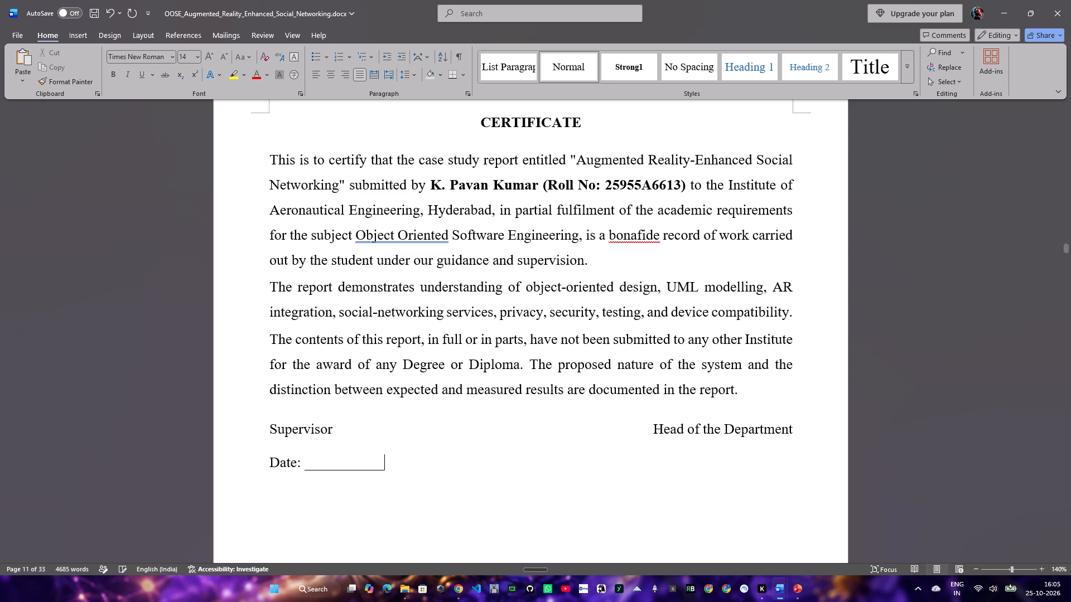
{"action": "key", "text": "BackSpace"}
{"action": "key", "text": "BackSpace"}
{"action": "key", "text": "BackSpace"}
{"action": "key", "text": "BackSpace"}
{"action": "key", "text": "BackSpace"}
{"action": "key", "text": "BackSpace"}
{"action": "key", "text": "BackSpace"}
{"action": "type", "text": "24-10-2025"}
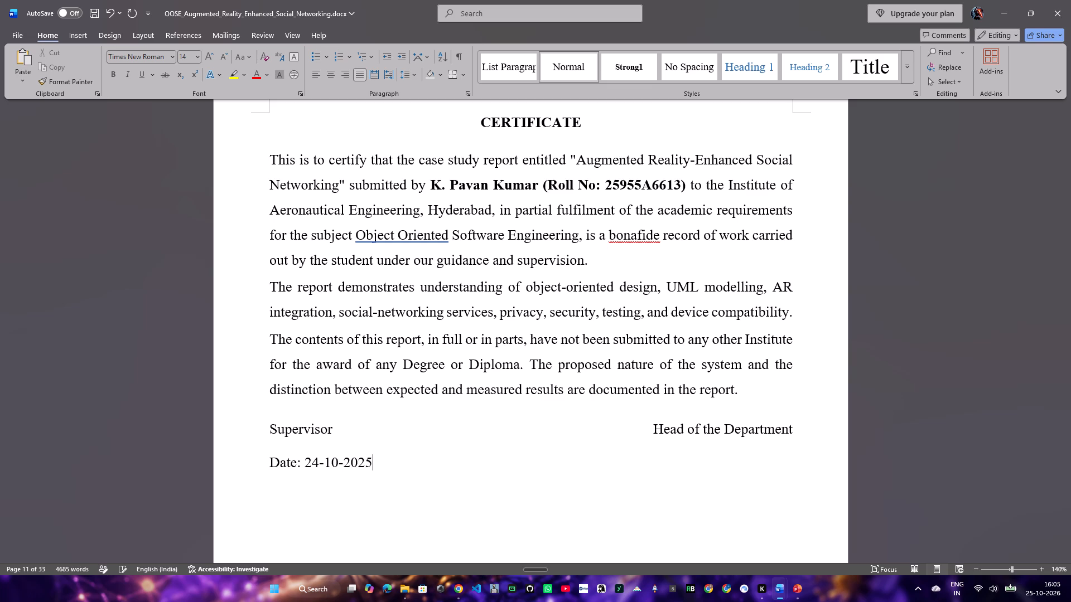
Bold the student's name and roll number in the first paragraph of the Approval Sheet.
{"action": "scroll", "coordinate": [607, 463], "scroll_direction": "down", "scroll_amount": 20}
{"action": "scroll", "coordinate": [607, 463], "scroll_direction": "down", "scroll_amount": 2}
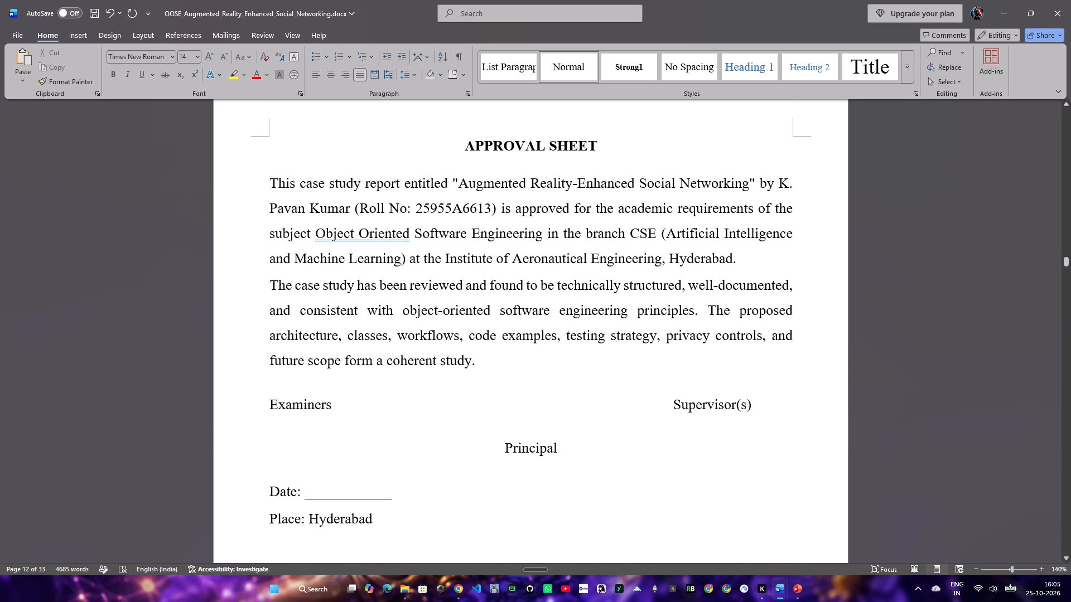
{"action": "left_click_drag", "start_coordinate": [493, 209], "coordinate": [263, 213]}
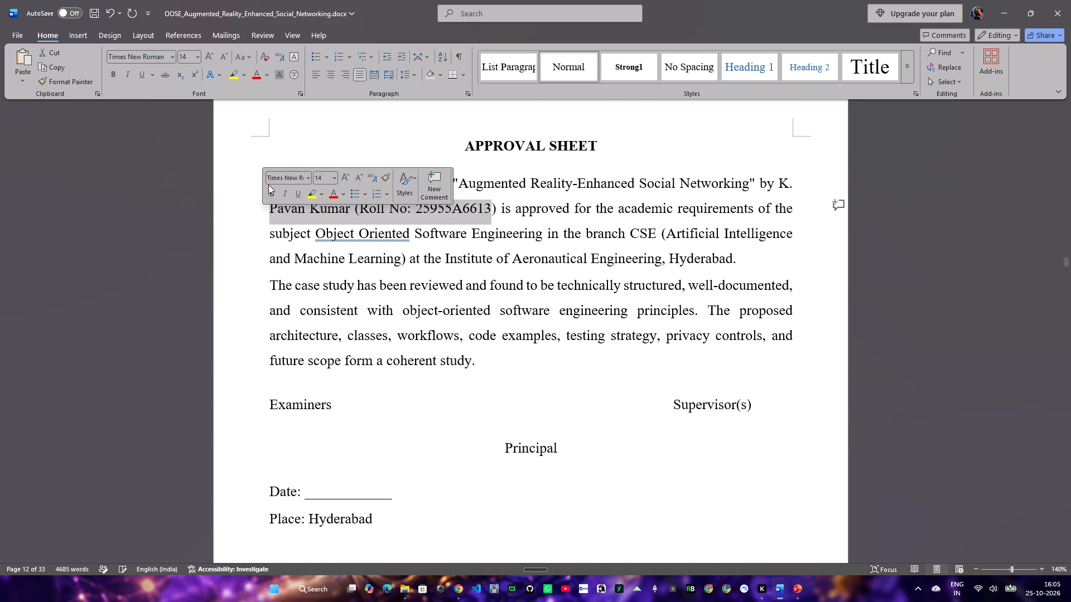
{"action": "left_click", "coordinate": [268, 196]}
{"action": "left_click_drag", "start_coordinate": [778, 185], "coordinate": [798, 185]}
{"action": "left_click", "coordinate": [804, 169]}
Replace the blank line after "Date:" on the Approval Sheet with 24-10-2026.
{"action": "scroll", "coordinate": [636, 316], "scroll_direction": "down", "scroll_amount": 6}
{"action": "scroll", "coordinate": [514, 349], "scroll_direction": "up", "scroll_amount": 10}
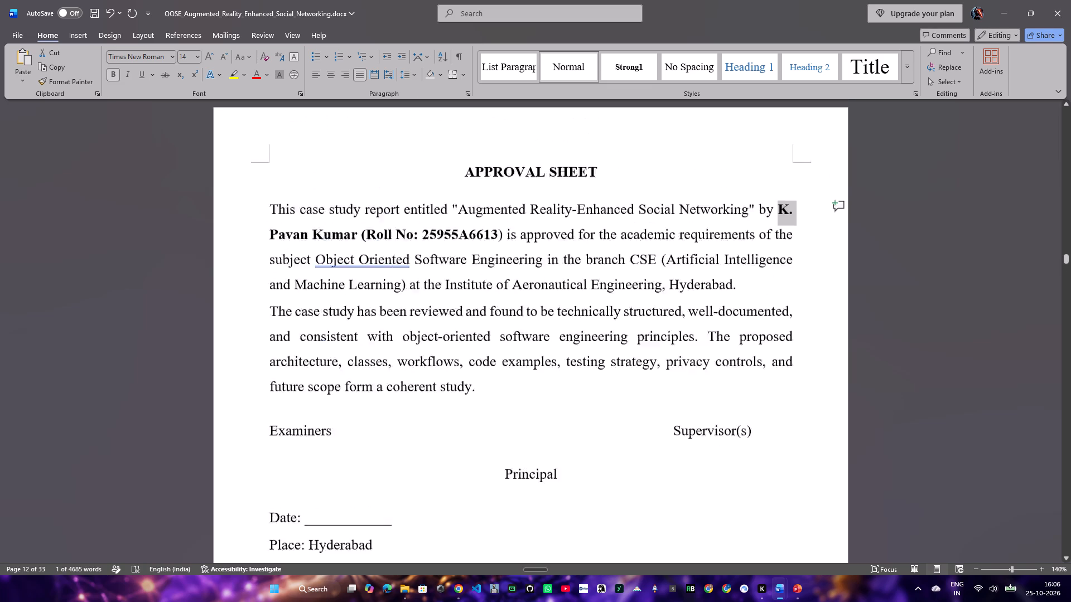
{"action": "scroll", "coordinate": [515, 326], "scroll_direction": "up", "scroll_amount": 2}
{"action": "scroll", "coordinate": [512, 324], "scroll_direction": "down", "scroll_amount": 7}
{"action": "scroll", "coordinate": [499, 341], "scroll_direction": "up", "scroll_amount": 1}
{"action": "scroll", "coordinate": [436, 334], "scroll_direction": "down", "scroll_amount": 6}
{"action": "left_click", "coordinate": [387, 276]}
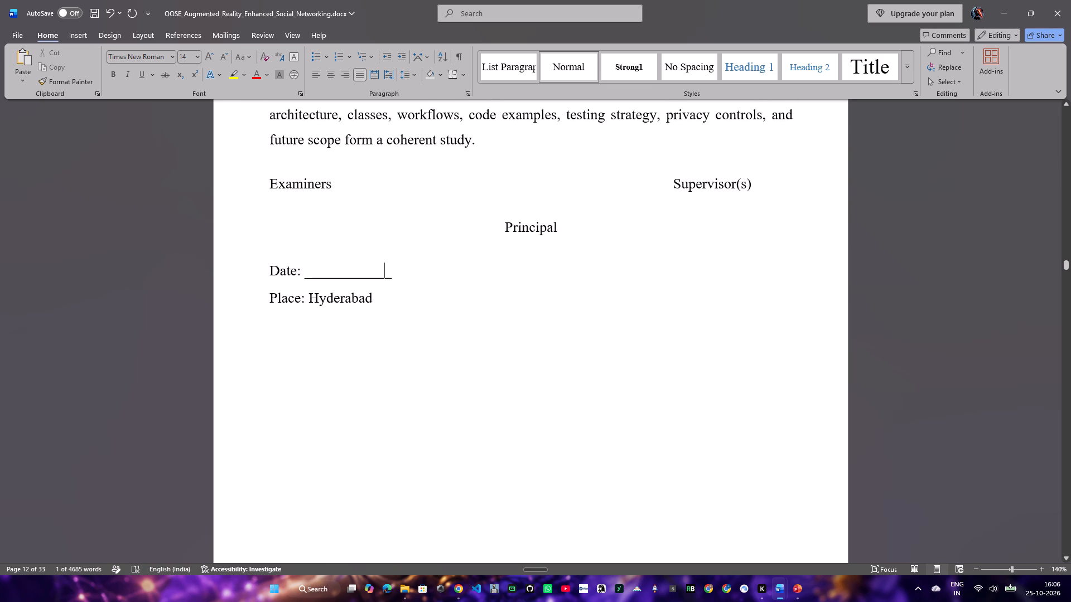
{"action": "left_click", "coordinate": [393, 276]}
{"action": "key", "text": "BackSpace"}
{"action": "key", "text": "BackSpace"}
{"action": "key", "text": "BackSpace"}
{"action": "key", "text": "BackSpace"}
{"action": "key", "text": "BackSpace"}
{"action": "key", "text": "BackSpace"}
{"action": "key", "text": "BackSpace"}
{"action": "key", "text": "BackSpace"}
{"action": "key", "text": "BackSpace"}
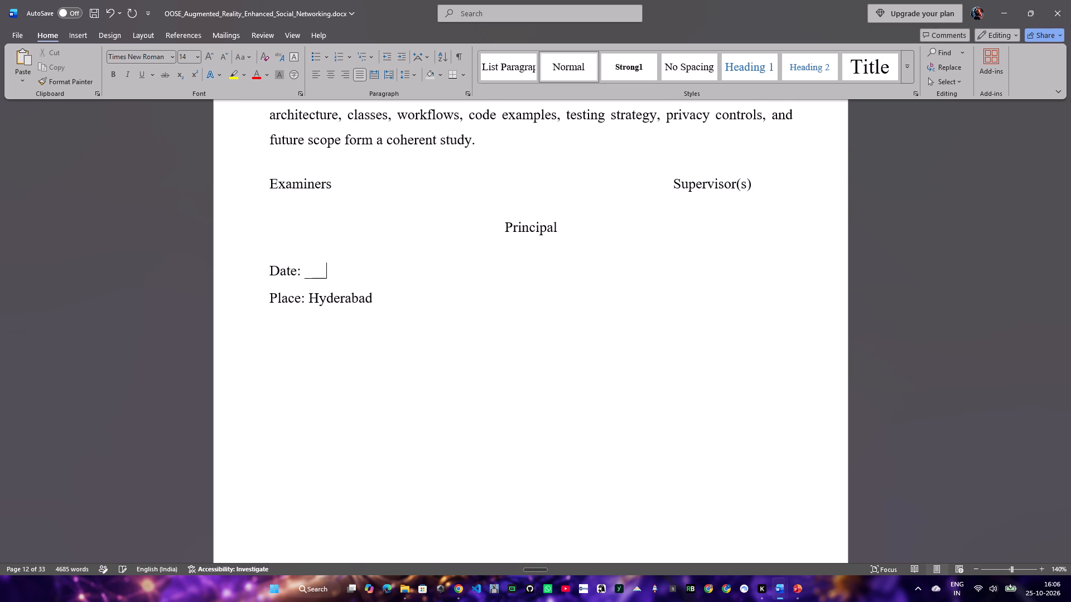
{"action": "key", "text": "BackSpace"}
{"action": "key", "text": "BackSpace"}
{"action": "key", "text": "BackSpace"}
{"action": "type", "text": "24-10-2029"}
{"action": "key", "text": "BackSpace"}
{"action": "key", "text": "6"}
Change the year in the Certificate page's date to 2026.
{"action": "scroll", "coordinate": [502, 271], "scroll_direction": "up", "scroll_amount": 20}
{"action": "scroll", "coordinate": [502, 271], "scroll_direction": "up", "scroll_amount": 4}
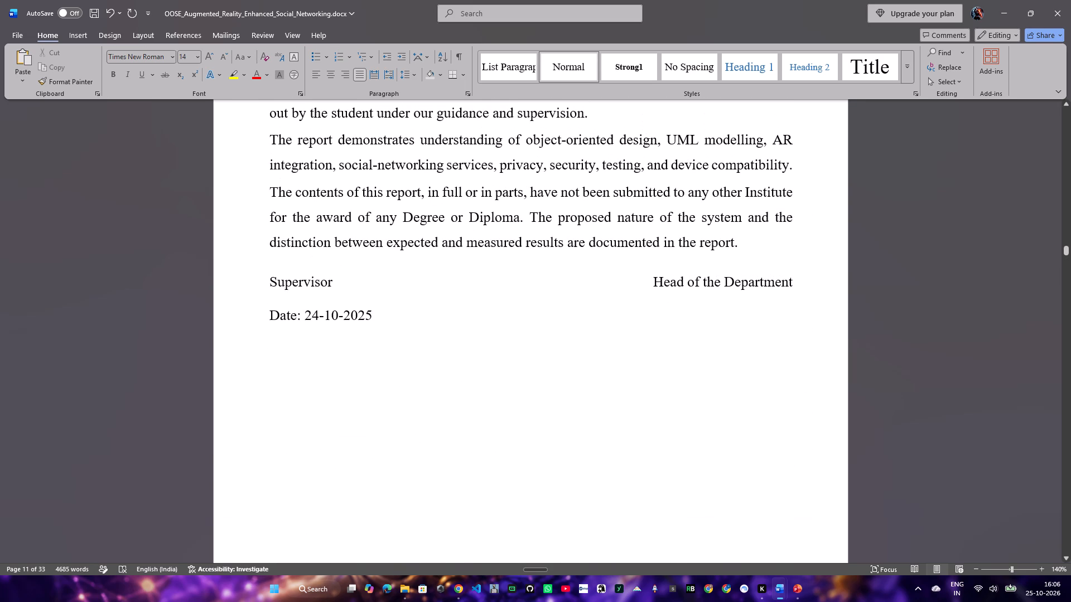
{"action": "left_click", "coordinate": [379, 313]}
{"action": "key", "text": "BackSpace"}
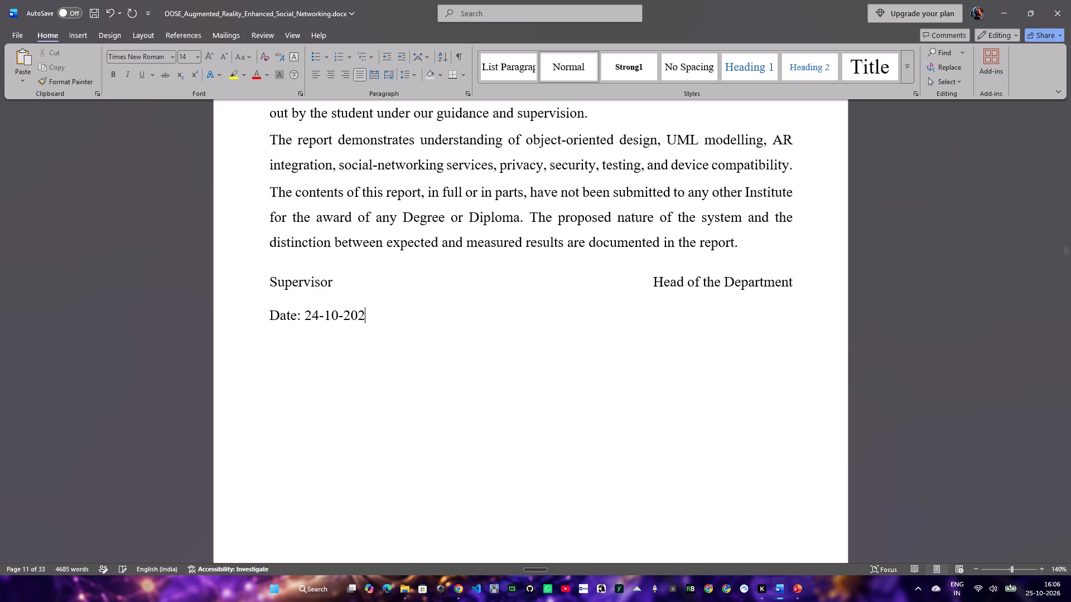
{"action": "key", "text": "6"}
Change the year in the Declaration page's date to 2026.
{"action": "scroll", "coordinate": [429, 299], "scroll_direction": "up", "scroll_amount": 18}
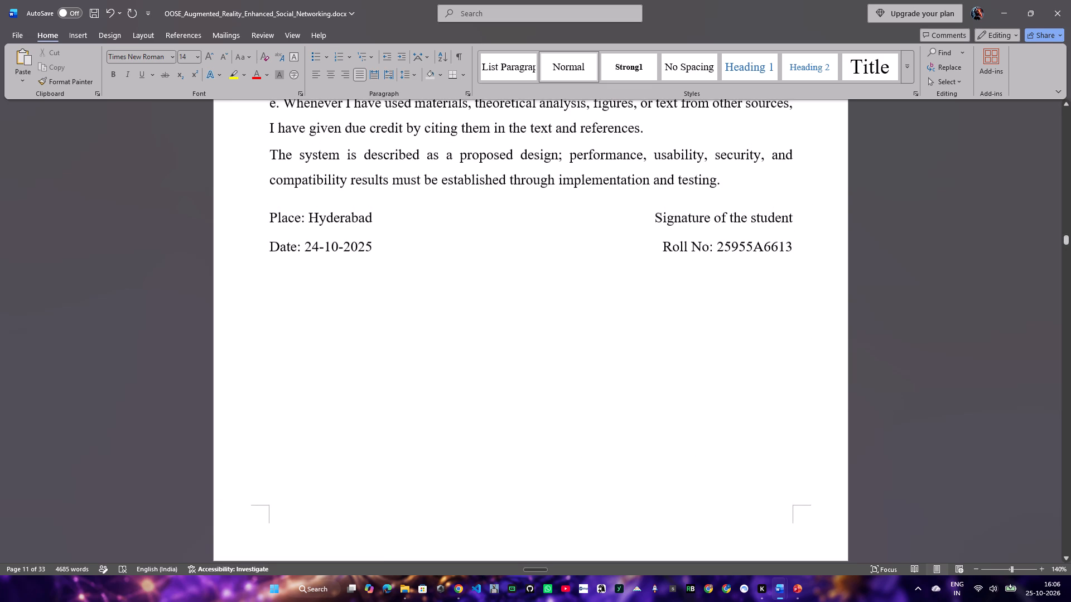
{"action": "left_click", "coordinate": [368, 244]}
{"action": "left_click", "coordinate": [371, 247]}
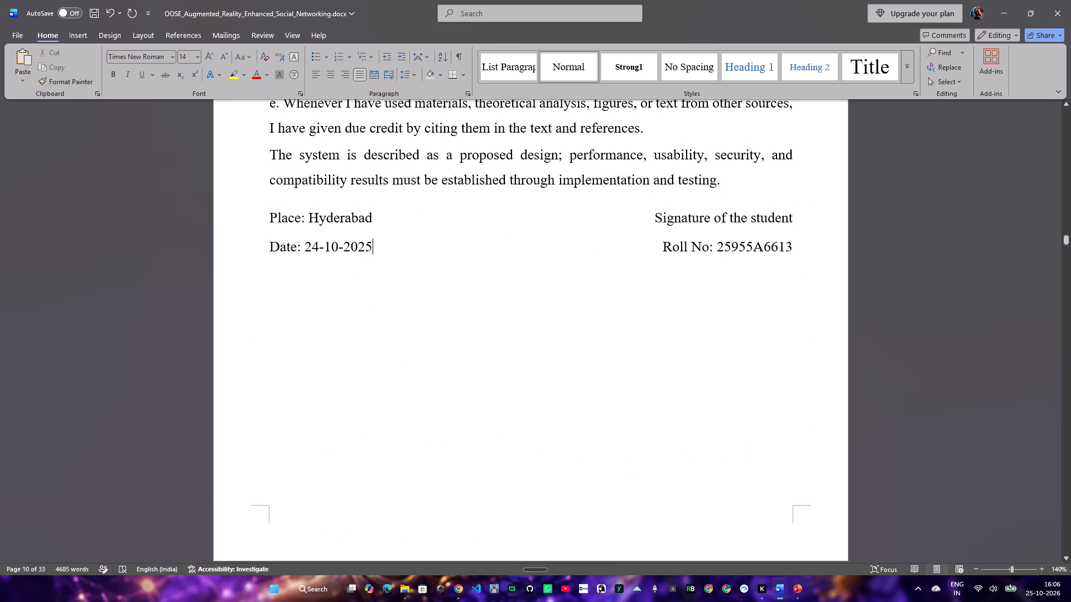
{"action": "key", "text": "BackSpace"}
{"action": "key", "text": "6"}
Italicise the whole Keywords paragraph at the end of the abstract.
{"action": "scroll", "coordinate": [519, 450], "scroll_direction": "down", "scroll_amount": 20}
{"action": "scroll", "coordinate": [550, 411], "scroll_direction": "up", "scroll_amount": 1}
{"action": "scroll", "coordinate": [551, 405], "scroll_direction": "down", "scroll_amount": 20}
{"action": "scroll", "coordinate": [551, 405], "scroll_direction": "down", "scroll_amount": 5}
{"action": "scroll", "coordinate": [529, 425], "scroll_direction": "up", "scroll_amount": 1}
{"action": "scroll", "coordinate": [529, 419], "scroll_direction": "down", "scroll_amount": 17}
{"action": "scroll", "coordinate": [519, 429], "scroll_direction": "down", "scroll_amount": 6}
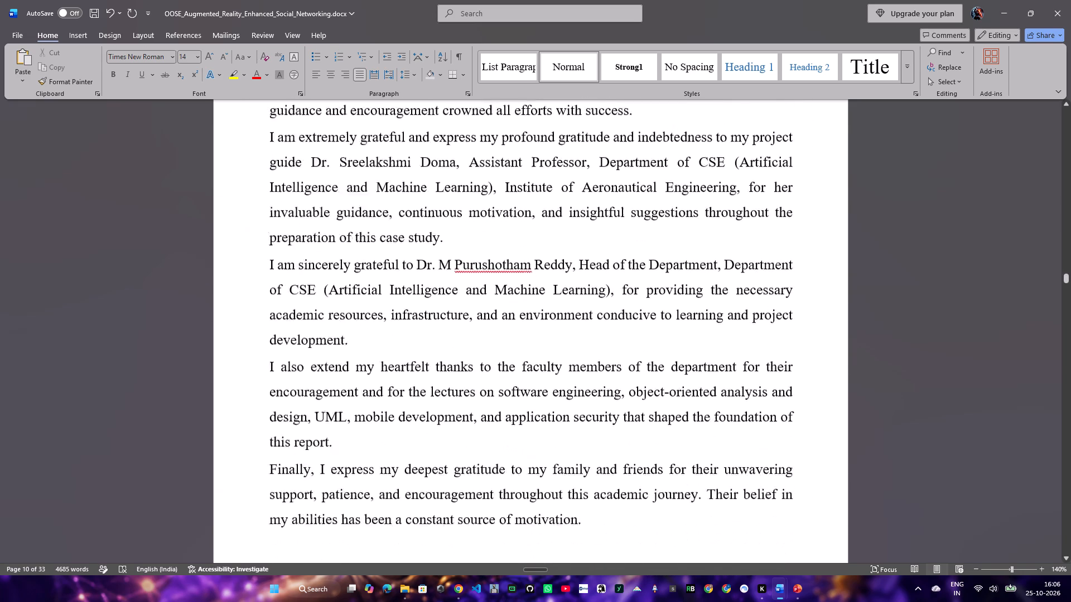
{"action": "scroll", "coordinate": [518, 438], "scroll_direction": "down", "scroll_amount": 19}
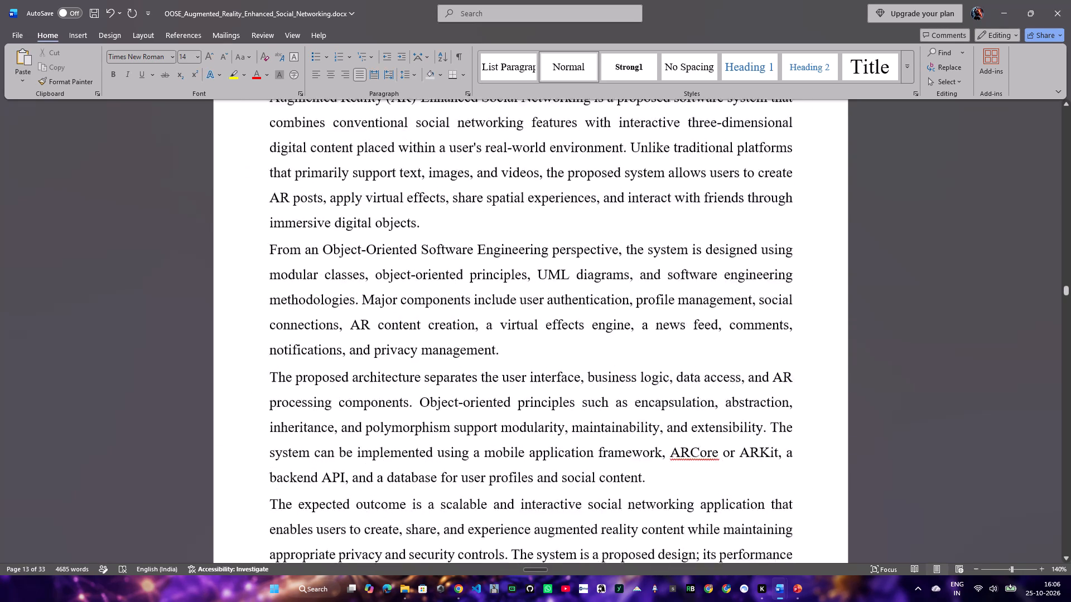
{"action": "scroll", "coordinate": [505, 453], "scroll_direction": "down", "scroll_amount": 6}
{"action": "left_click_drag", "start_coordinate": [715, 366], "coordinate": [505, 360]}
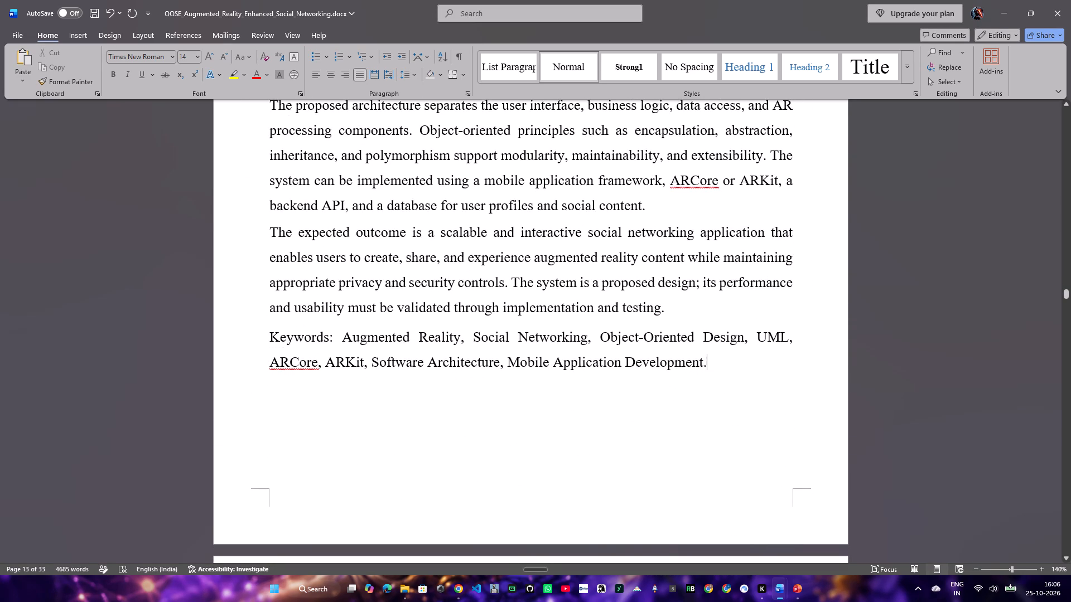
{"action": "left_click_drag", "start_coordinate": [505, 360], "coordinate": [293, 330]}
{"action": "left_click", "coordinate": [311, 310]}
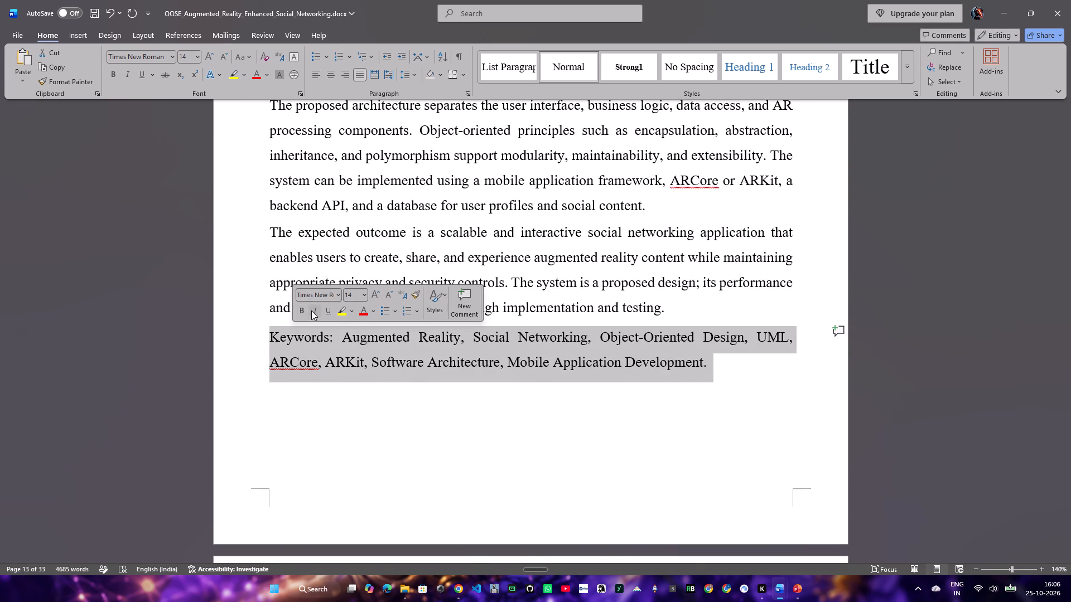
{"action": "left_click", "coordinate": [385, 391]}
Delete the old contents table and the italic page-number note below it under the "TABLE OF CONTENTS" heading.
{"action": "scroll", "coordinate": [382, 399], "scroll_direction": "down", "scroll_amount": 13}
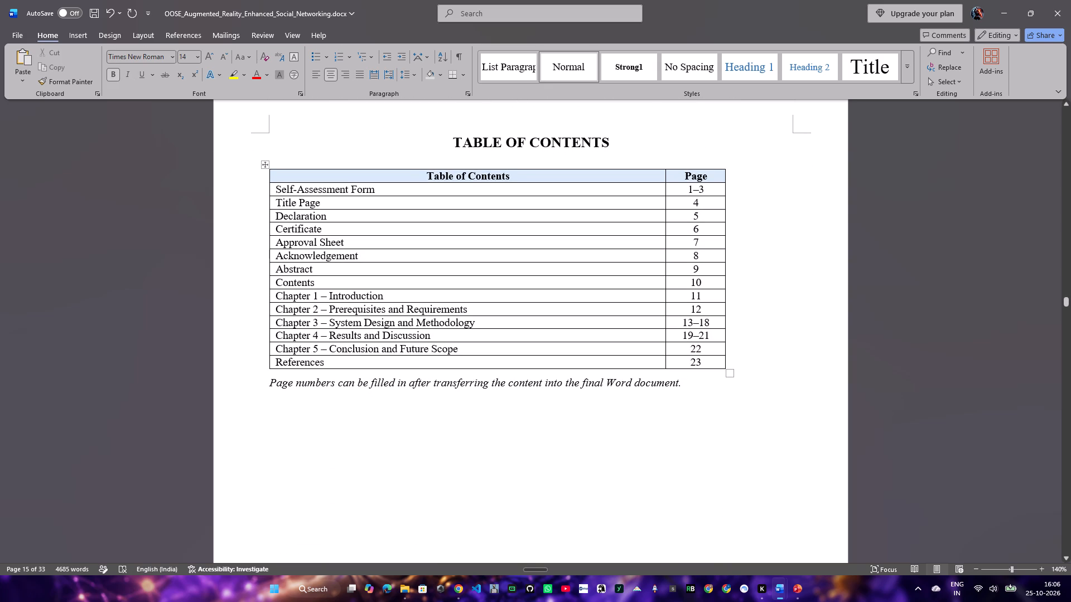
{"action": "left_click_drag", "start_coordinate": [750, 373], "coordinate": [312, 171]}
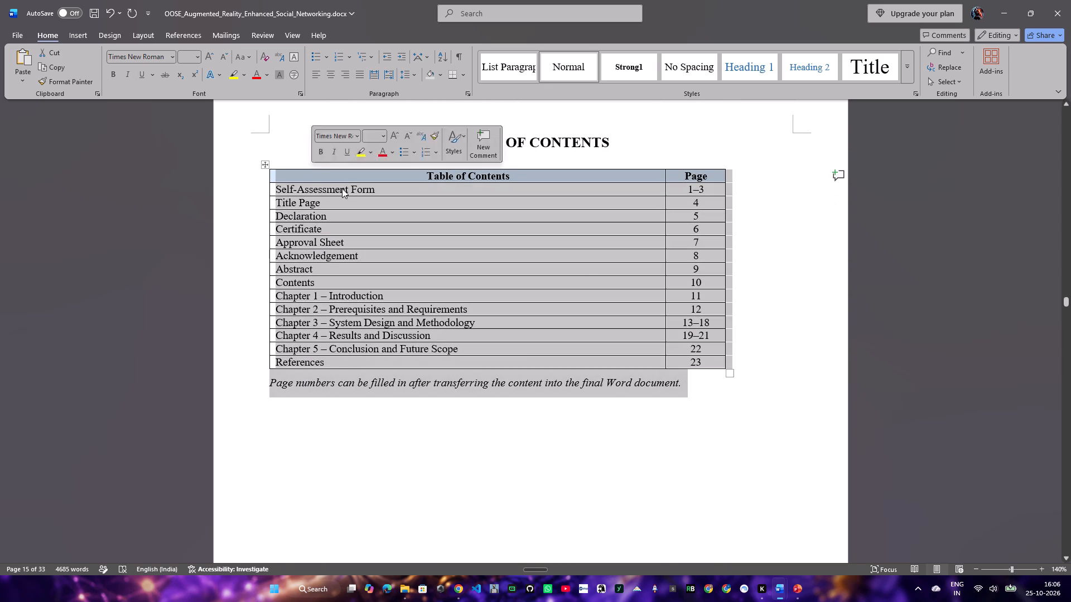
{"action": "key", "text": "BackSpace"}
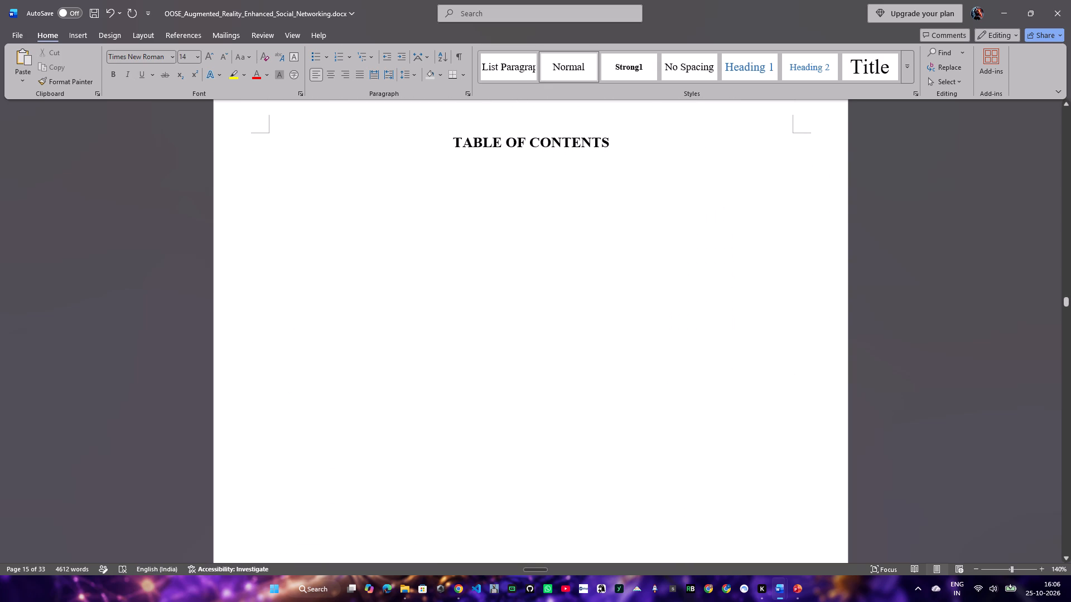
Copy the contents table from the Medium-Integrated report to below the "TABLE OF CONTENTS" heading in the Augmented Reality report.
{"action": "key", "text": "alt+Tab"}
{"action": "scroll", "coordinate": [740, 397], "scroll_direction": "down", "scroll_amount": 7}
{"action": "scroll", "coordinate": [729, 397], "scroll_direction": "up", "scroll_amount": 1}
{"action": "scroll", "coordinate": [730, 392], "scroll_direction": "down", "scroll_amount": 12}
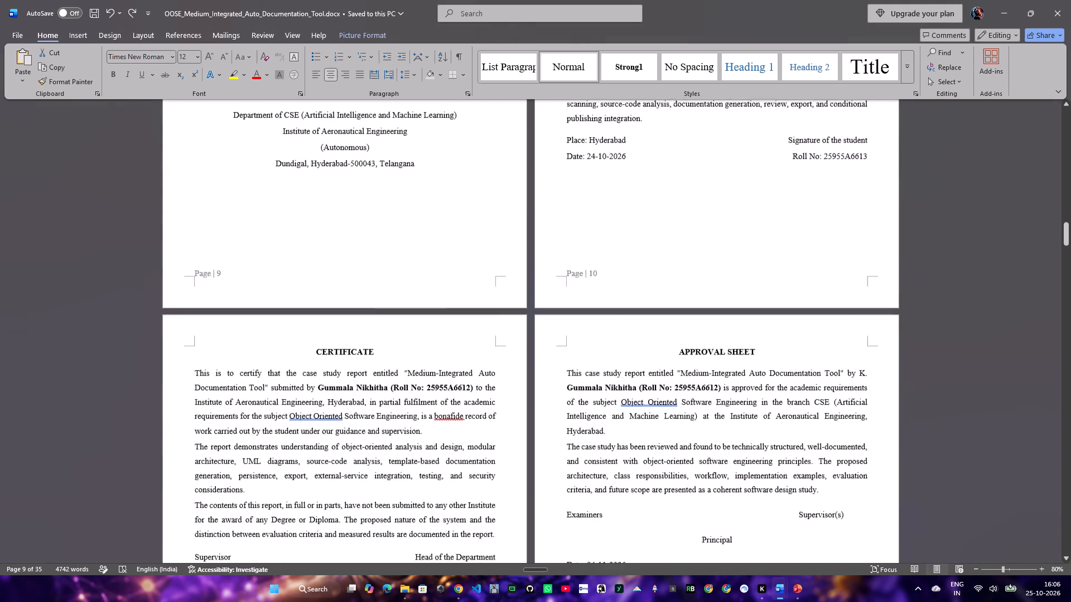
{"action": "scroll", "coordinate": [664, 381], "scroll_direction": "down", "scroll_amount": 20}
{"action": "scroll", "coordinate": [664, 381], "scroll_direction": "down", "scroll_amount": 16}
{"action": "scroll", "coordinate": [609, 385], "scroll_direction": "up", "scroll_amount": 1}
{"action": "scroll", "coordinate": [605, 378], "scroll_direction": "down", "scroll_amount": 7}
{"action": "scroll", "coordinate": [603, 384], "scroll_direction": "up", "scroll_amount": 1}
{"action": "scroll", "coordinate": [603, 380], "scroll_direction": "down", "scroll_amount": 9}
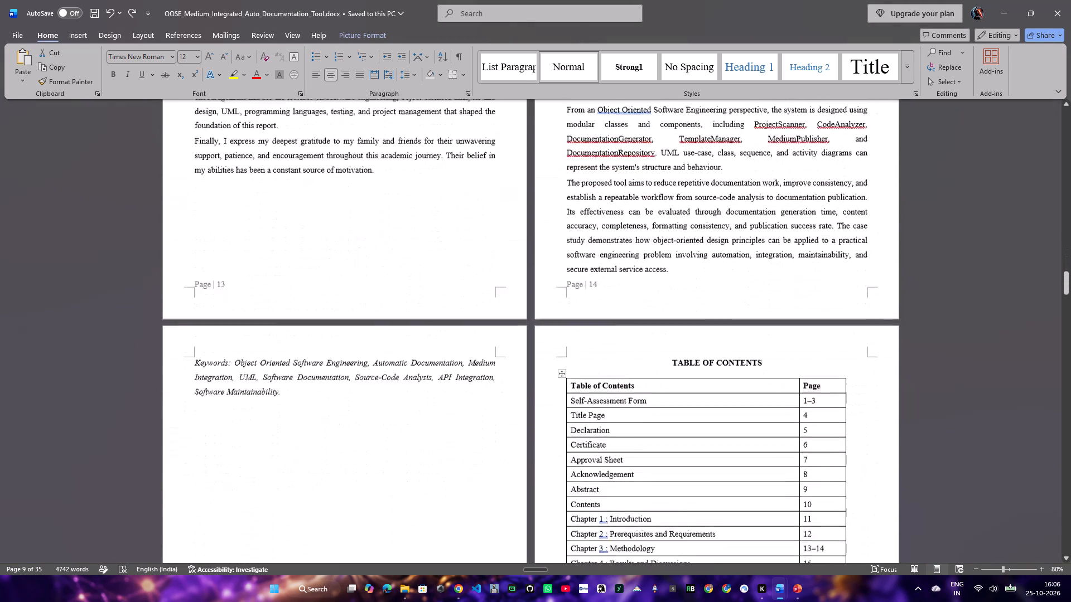
{"action": "scroll", "coordinate": [602, 378], "scroll_direction": "down", "scroll_amount": 2}
{"action": "left_click_drag", "start_coordinate": [581, 260], "coordinate": [861, 485]}
{"action": "left_click", "coordinate": [861, 485]}
{"action": "left_click_drag", "start_coordinate": [862, 492], "coordinate": [552, 269]}
{"action": "key", "text": "ctrl+c"}
{"action": "key", "text": "alt+Tab"}
{"action": "key", "text": "ctrl+v"}
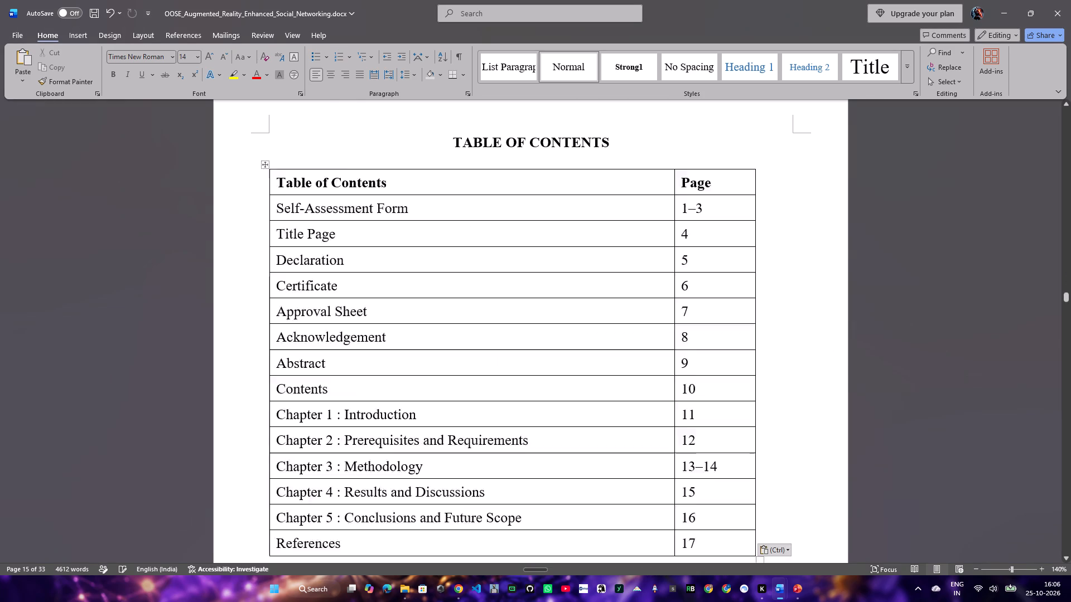
In the Medium-Integrated report's abstract, delete the paragraph beginning "From an Object Oriented Software Engineering perspective", including its leftover full stop.
{"action": "key", "text": "alt+Tab"}
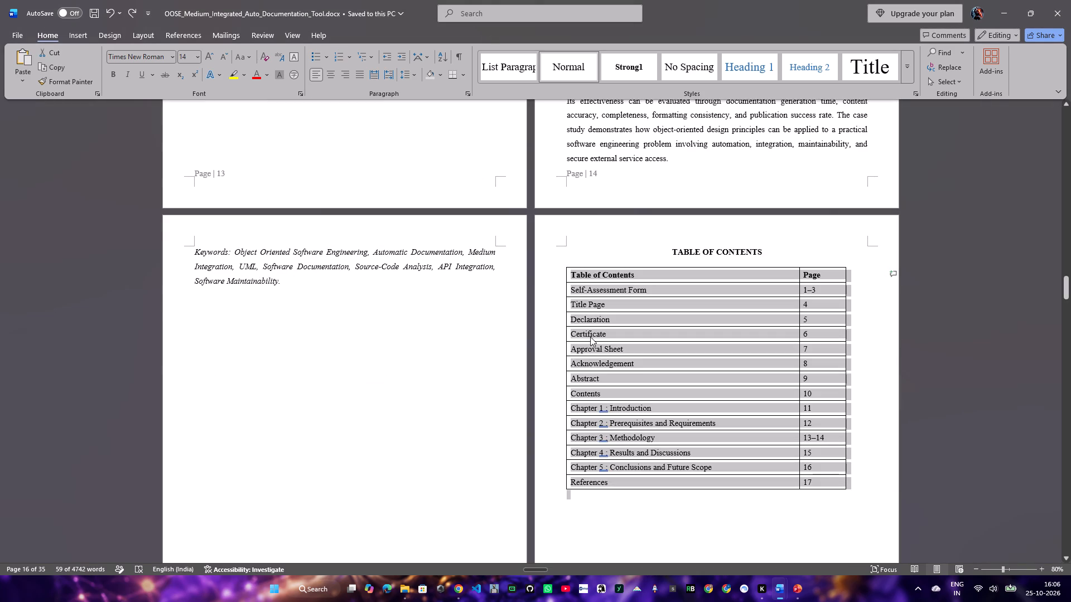
{"action": "scroll", "coordinate": [568, 340], "scroll_direction": "up", "scroll_amount": 11}
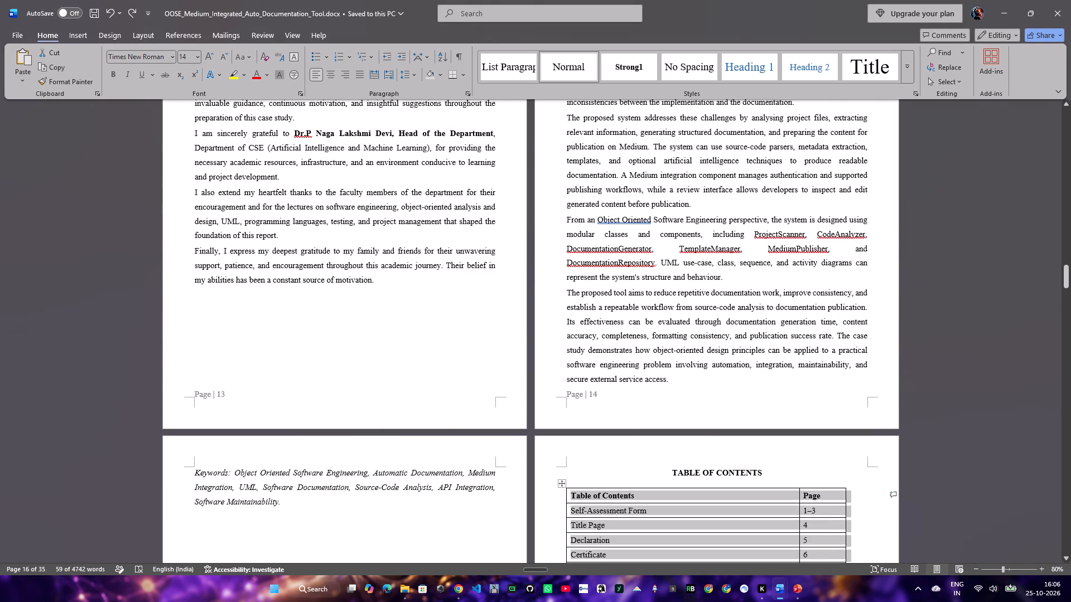
{"action": "left_click_drag", "start_coordinate": [719, 275], "coordinate": [575, 219]}
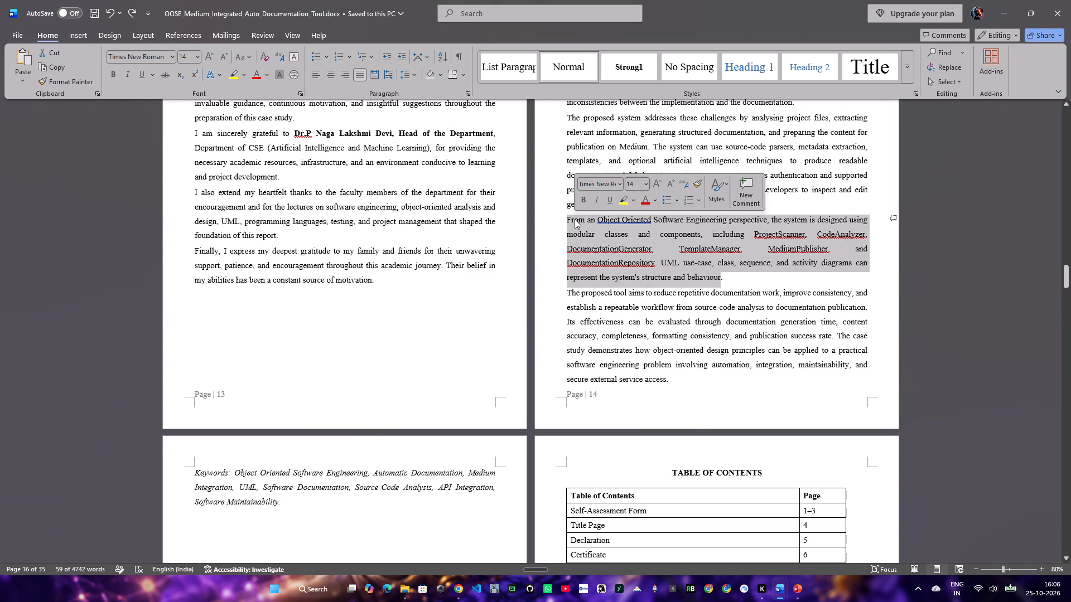
{"action": "key", "text": "BackSpace"}
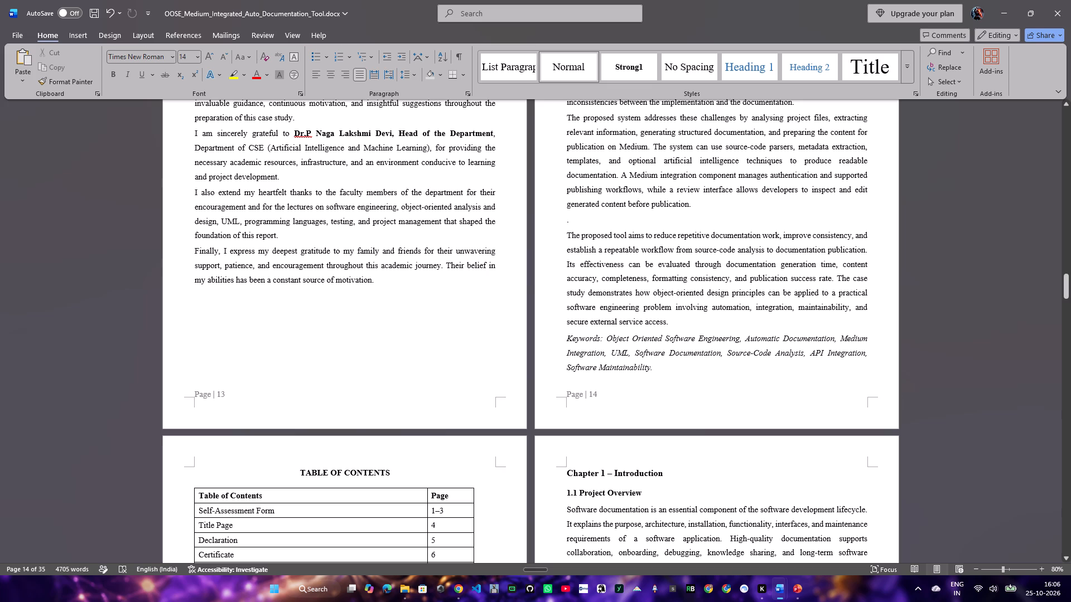
{"action": "key", "text": "BackSpace"}
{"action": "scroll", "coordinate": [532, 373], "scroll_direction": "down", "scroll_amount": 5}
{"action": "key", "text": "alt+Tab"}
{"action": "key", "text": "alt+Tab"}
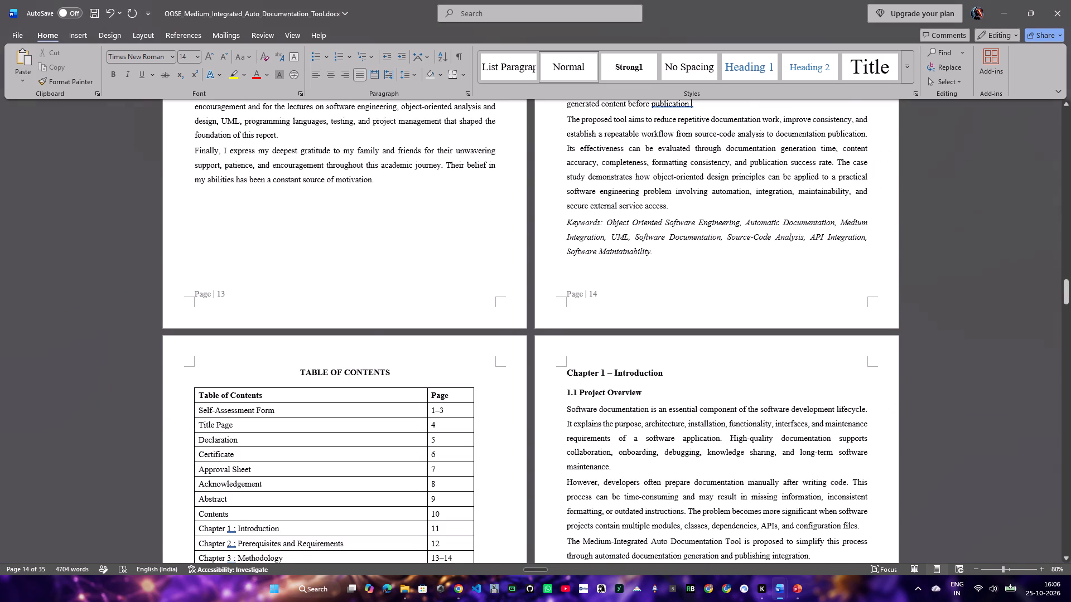
Save the Medium-Integrated report.
{"action": "key", "text": "ctrl+s"}
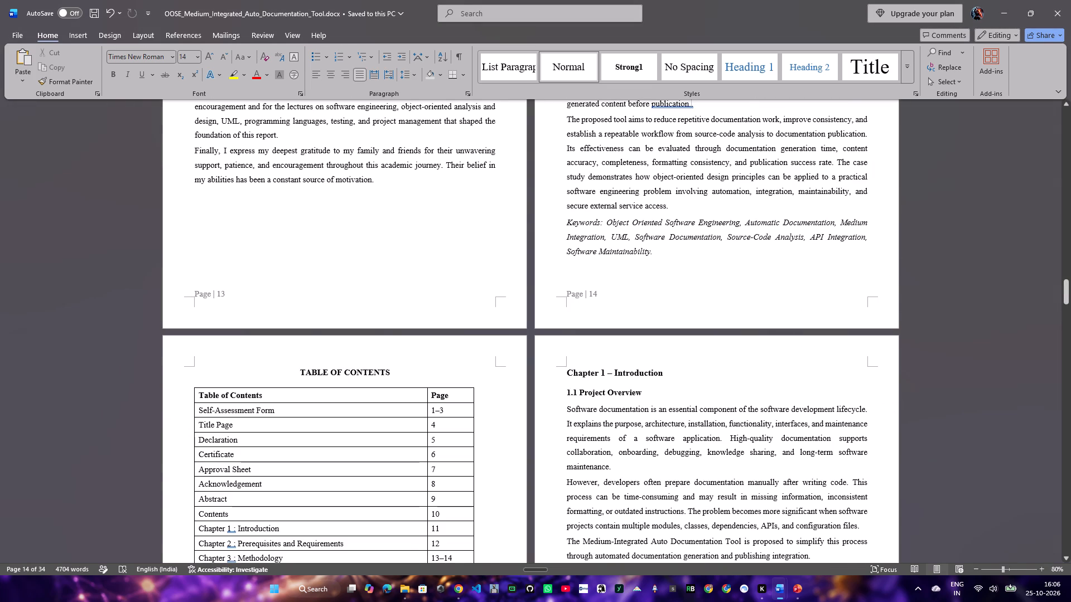
Replace the dash in the "Chapter 1 – Introduction" heading with a colon.
{"action": "double_click", "coordinate": [609, 373]}
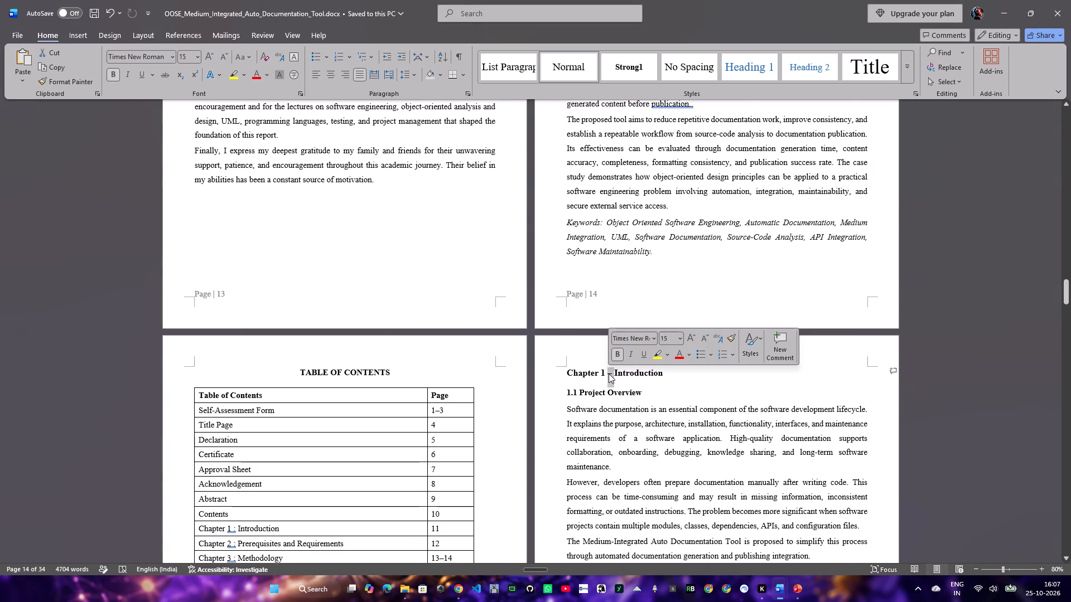
{"action": "key", "text": "shift+colon"}
Check the remaining chapter headings and replace the dash in "Chapter 5 – Conclusions and Future Scope" with a colon.
{"action": "scroll", "coordinate": [616, 377], "scroll_direction": "down", "scroll_amount": 12}
{"action": "scroll", "coordinate": [619, 375], "scroll_direction": "up", "scroll_amount": 1}
{"action": "scroll", "coordinate": [619, 375], "scroll_direction": "down", "scroll_amount": 6}
{"action": "scroll", "coordinate": [626, 372], "scroll_direction": "up", "scroll_amount": 1}
{"action": "scroll", "coordinate": [632, 367], "scroll_direction": "down", "scroll_amount": 6}
{"action": "scroll", "coordinate": [632, 368], "scroll_direction": "up", "scroll_amount": 1}
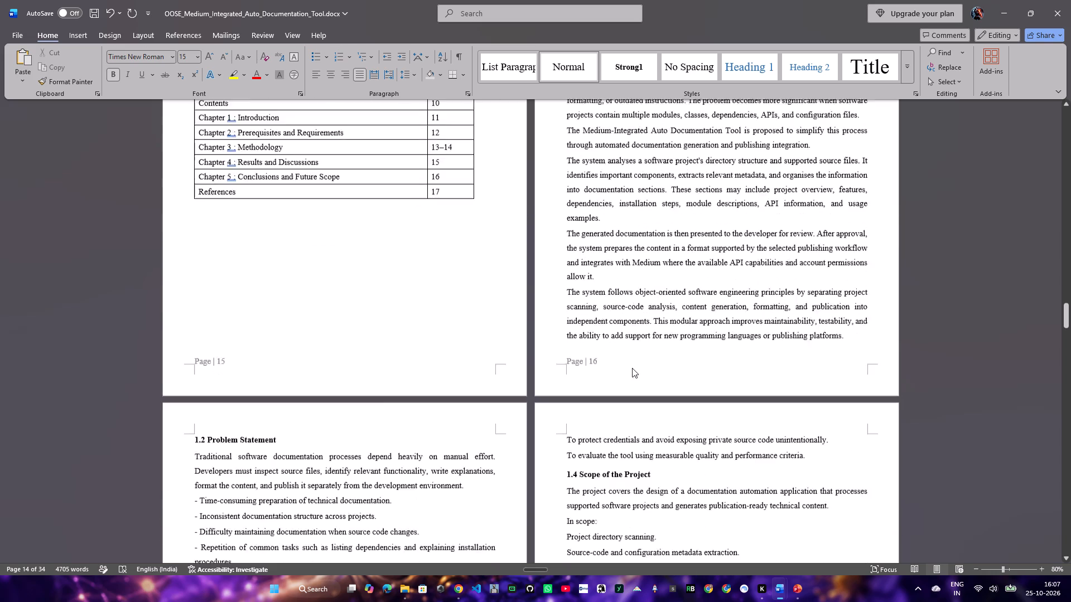
{"action": "scroll", "coordinate": [633, 368], "scroll_direction": "down", "scroll_amount": 6}
{"action": "scroll", "coordinate": [519, 363], "scroll_direction": "down", "scroll_amount": 9}
{"action": "scroll", "coordinate": [514, 357], "scroll_direction": "down", "scroll_amount": 17}
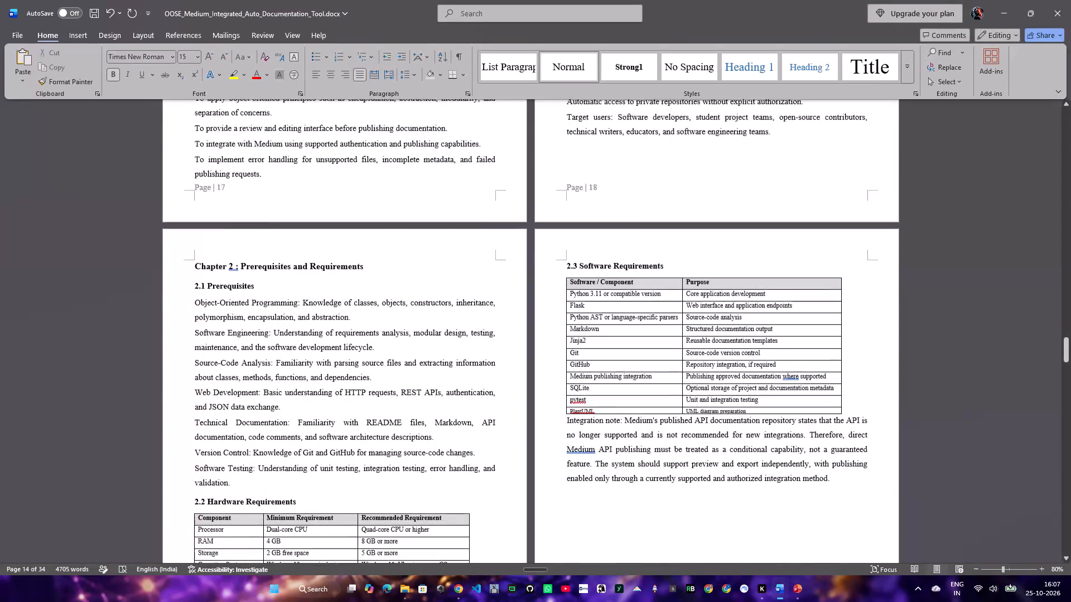
{"action": "scroll", "coordinate": [412, 285], "scroll_direction": "down", "scroll_amount": 1}
{"action": "scroll", "coordinate": [215, 264], "scroll_direction": "down", "scroll_amount": 20}
{"action": "scroll", "coordinate": [215, 264], "scroll_direction": "down", "scroll_amount": 3}
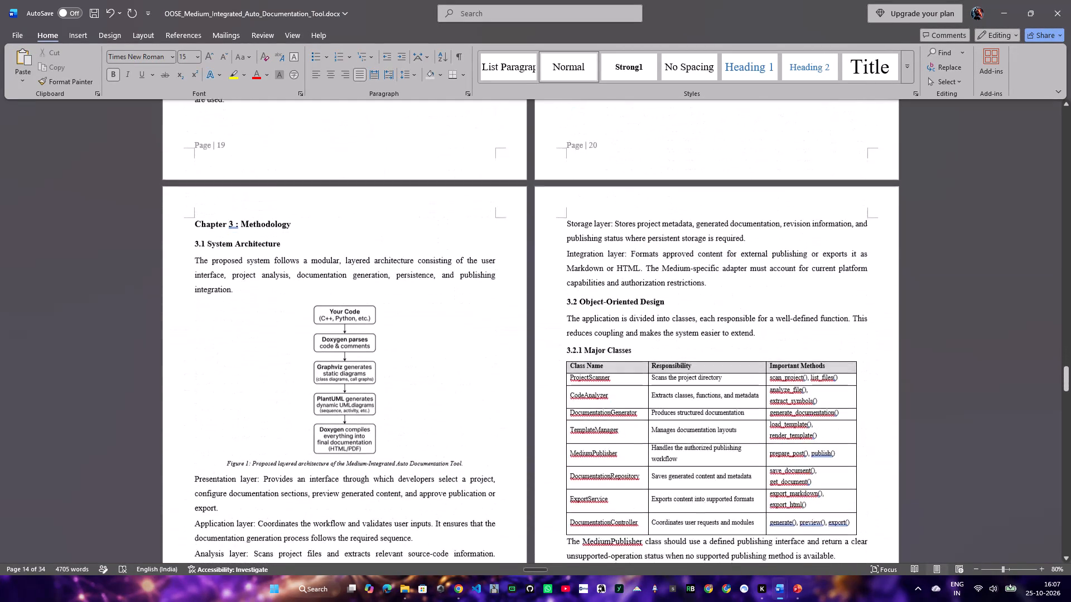
{"action": "scroll", "coordinate": [462, 290], "scroll_direction": "down", "scroll_amount": 16}
{"action": "scroll", "coordinate": [487, 287], "scroll_direction": "up", "scroll_amount": 1}
{"action": "scroll", "coordinate": [487, 283], "scroll_direction": "down", "scroll_amount": 20}
{"action": "scroll", "coordinate": [487, 283], "scroll_direction": "down", "scroll_amount": 6}
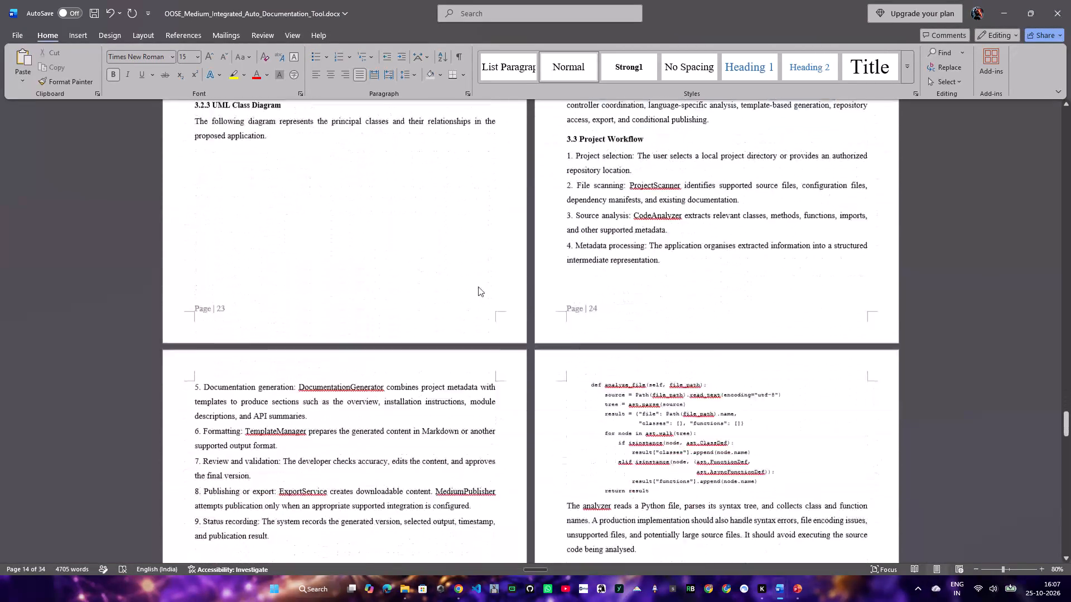
{"action": "scroll", "coordinate": [478, 287], "scroll_direction": "down", "scroll_amount": 19}
{"action": "scroll", "coordinate": [482, 280], "scroll_direction": "down", "scroll_amount": 18}
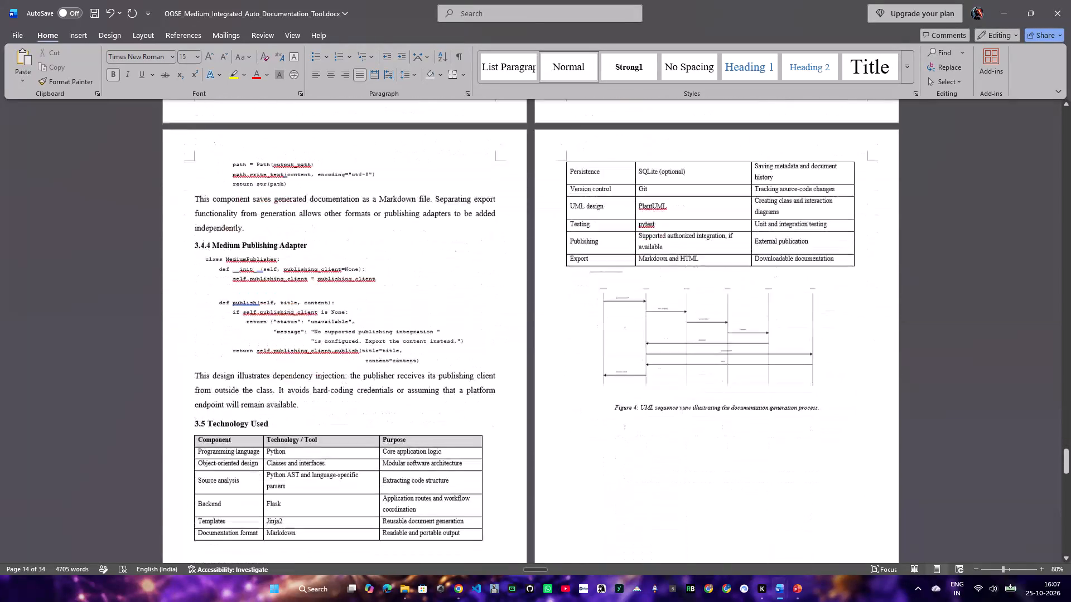
{"action": "scroll", "coordinate": [483, 279], "scroll_direction": "down", "scroll_amount": 13}
{"action": "scroll", "coordinate": [484, 283], "scroll_direction": "down", "scroll_amount": 20}
{"action": "scroll", "coordinate": [484, 283], "scroll_direction": "down", "scroll_amount": 5}
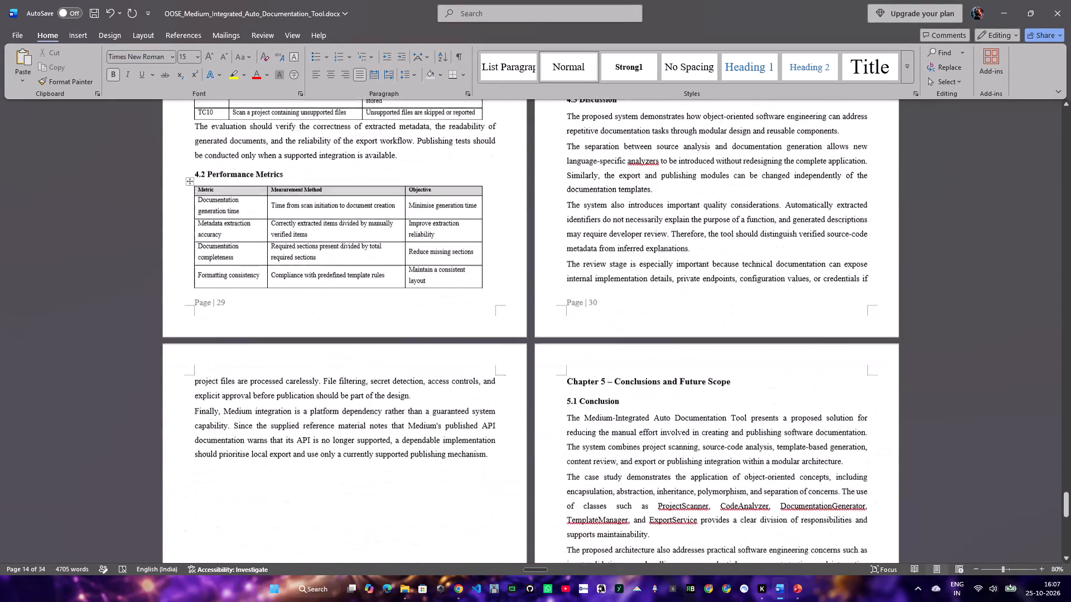
{"action": "scroll", "coordinate": [478, 279], "scroll_direction": "down", "scroll_amount": 13}
{"action": "scroll", "coordinate": [494, 263], "scroll_direction": "up", "scroll_amount": 2}
{"action": "scroll", "coordinate": [659, 133], "scroll_direction": "up", "scroll_amount": 3}
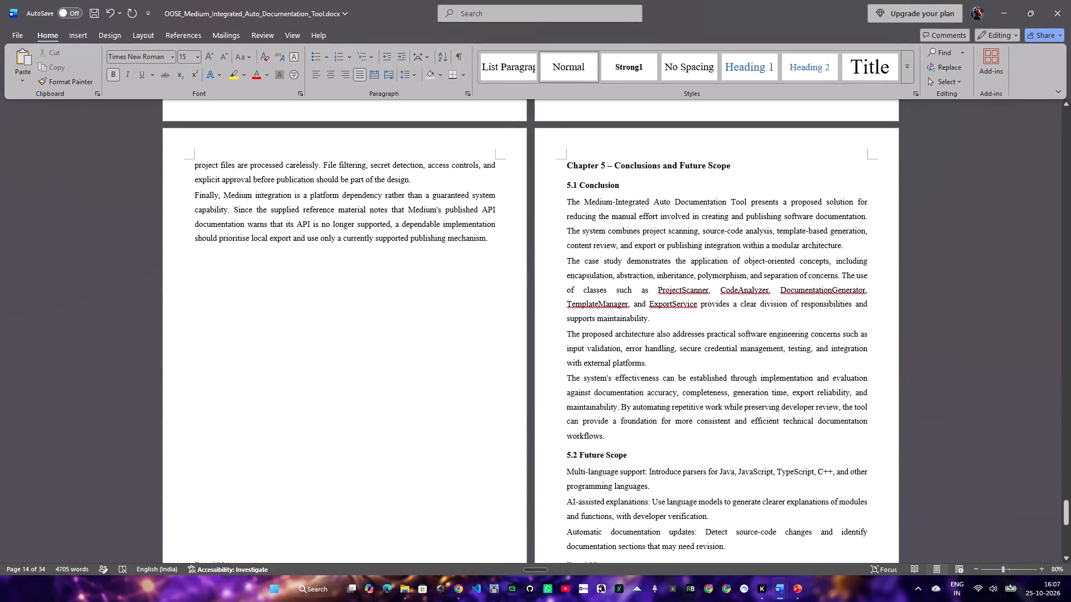
{"action": "double_click", "coordinate": [609, 166]}
{"action": "key", "text": "shift+colon"}
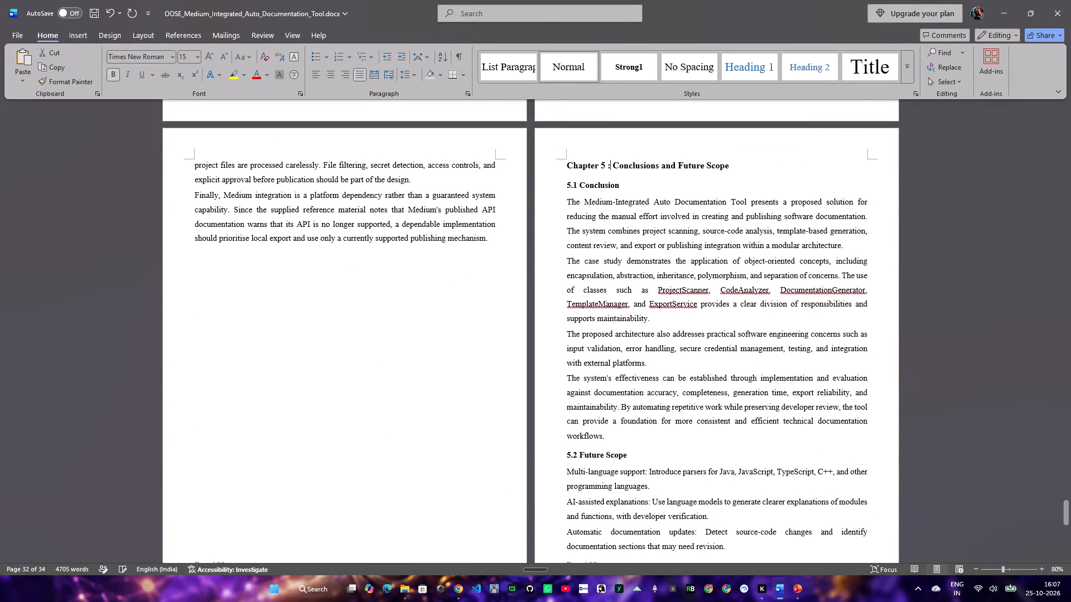
Save the Medium-Integrated report and store a copy under the same file name in the AAt2docx folder of nikkyAATS.
{"action": "scroll", "coordinate": [655, 223], "scroll_direction": "down", "scroll_amount": 13}
{"action": "scroll", "coordinate": [638, 389], "scroll_direction": "up", "scroll_amount": 1}
{"action": "scroll", "coordinate": [640, 392], "scroll_direction": "down", "scroll_amount": 5}
{"action": "scroll", "coordinate": [385, 351], "scroll_direction": "down", "scroll_amount": 2}
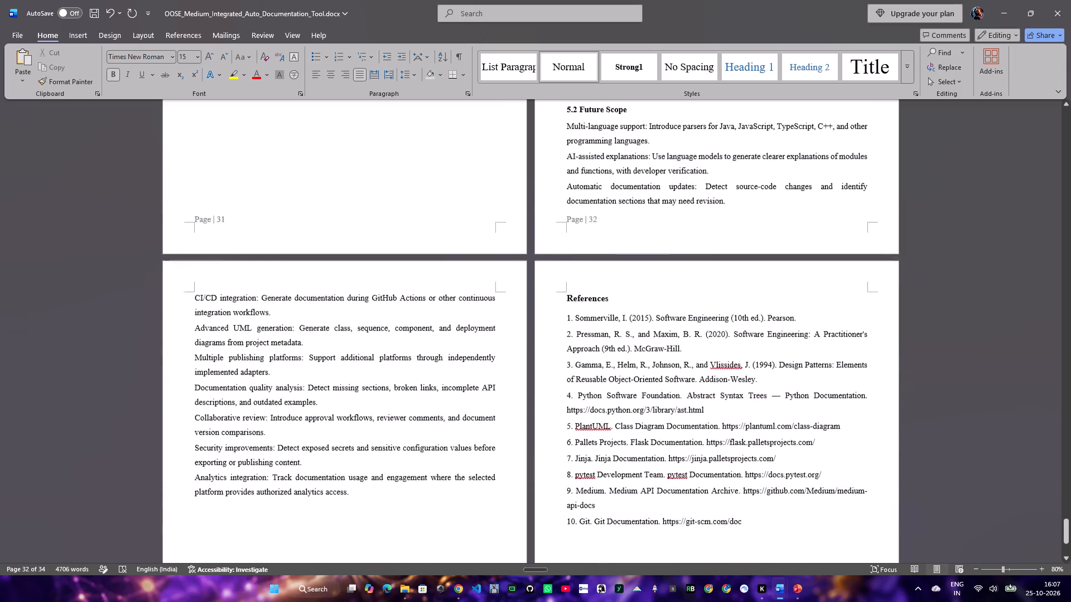
{"action": "scroll", "coordinate": [385, 352], "scroll_direction": "down", "scroll_amount": 15}
{"action": "scroll", "coordinate": [377, 358], "scroll_direction": "up", "scroll_amount": 1}
{"action": "scroll", "coordinate": [373, 342], "scroll_direction": "down", "scroll_amount": 20}
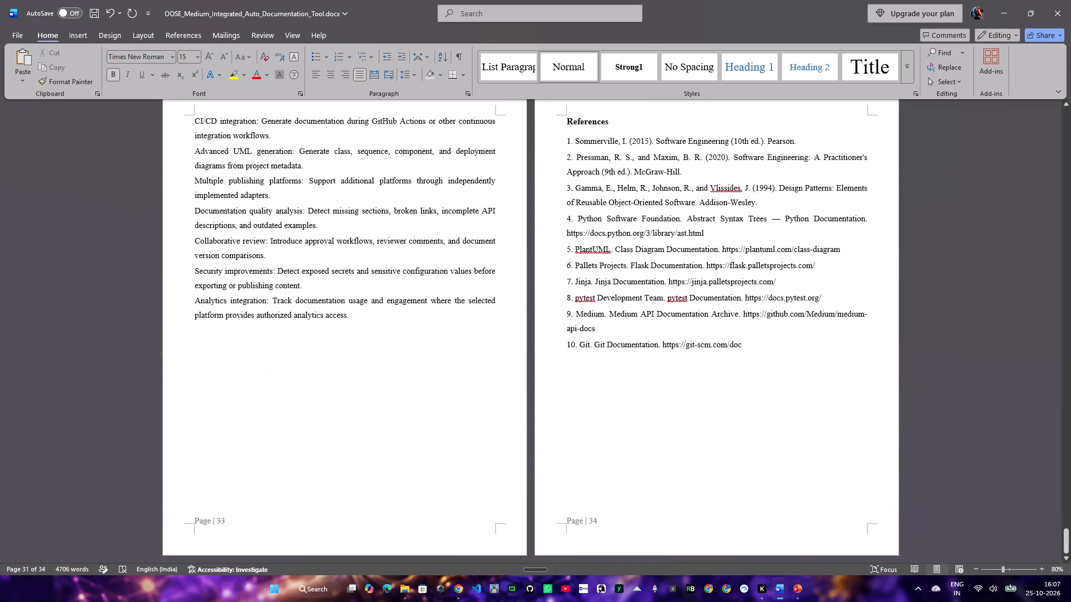
{"action": "key", "text": "ctrl+s"}
{"action": "left_click", "coordinate": [20, 38]}
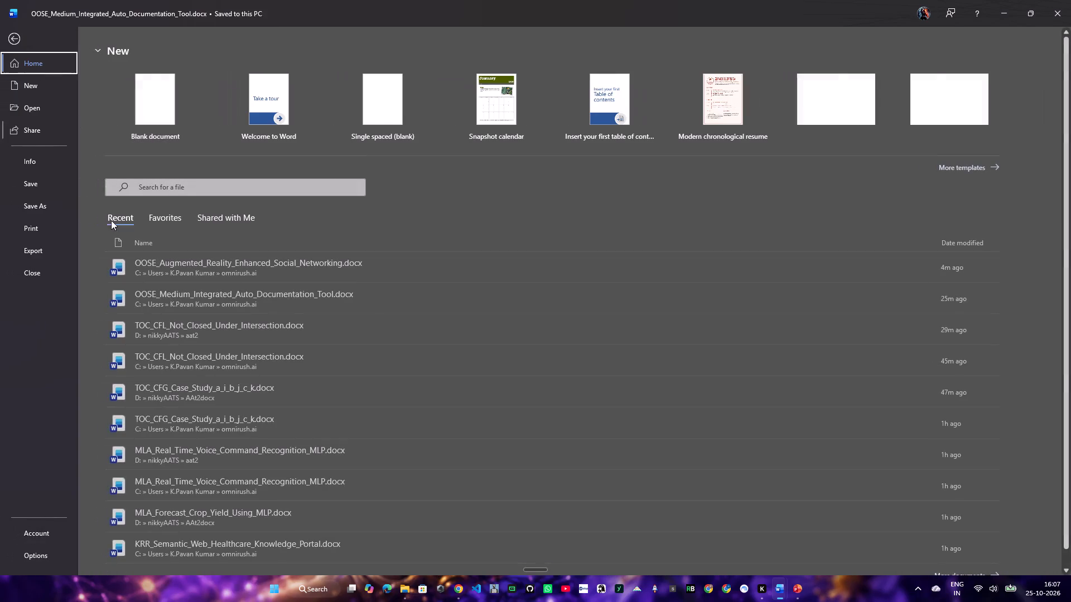
{"action": "left_click", "coordinate": [41, 210]}
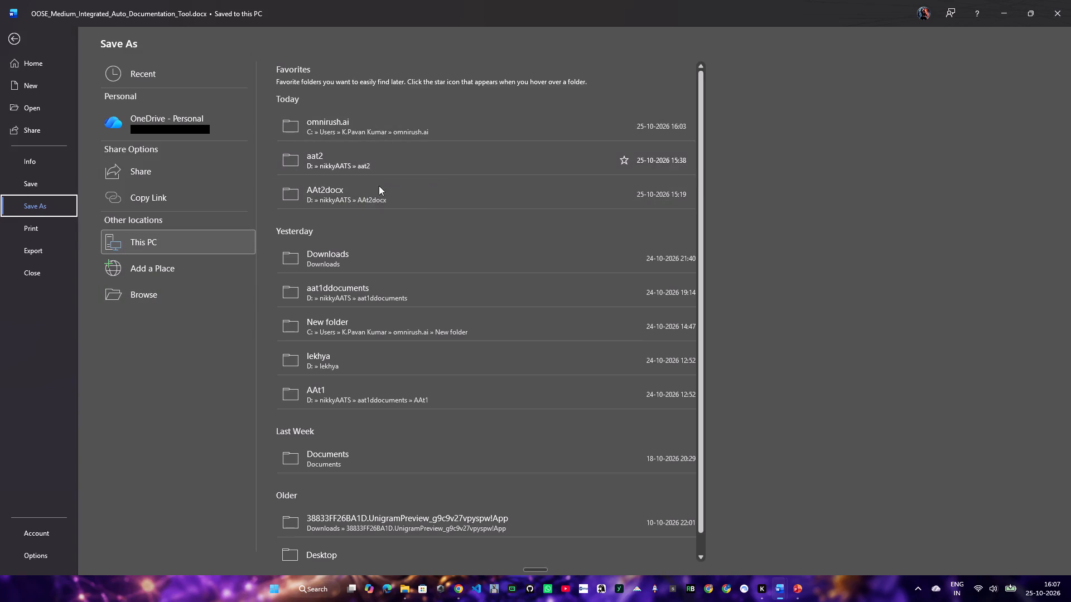
{"action": "left_click", "coordinate": [382, 203]}
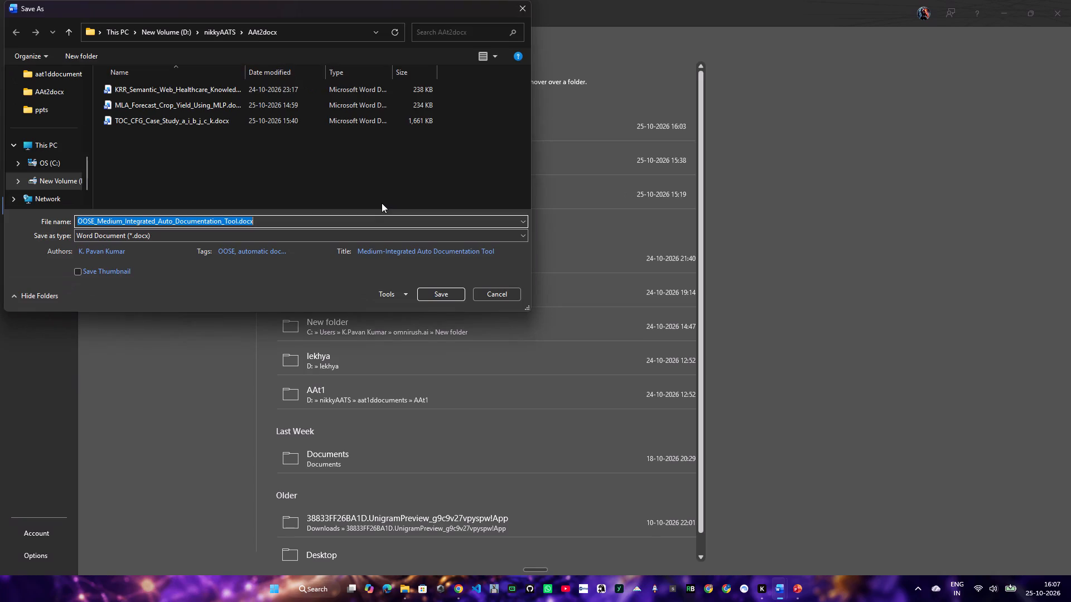
{"action": "left_click", "coordinate": [433, 294]}
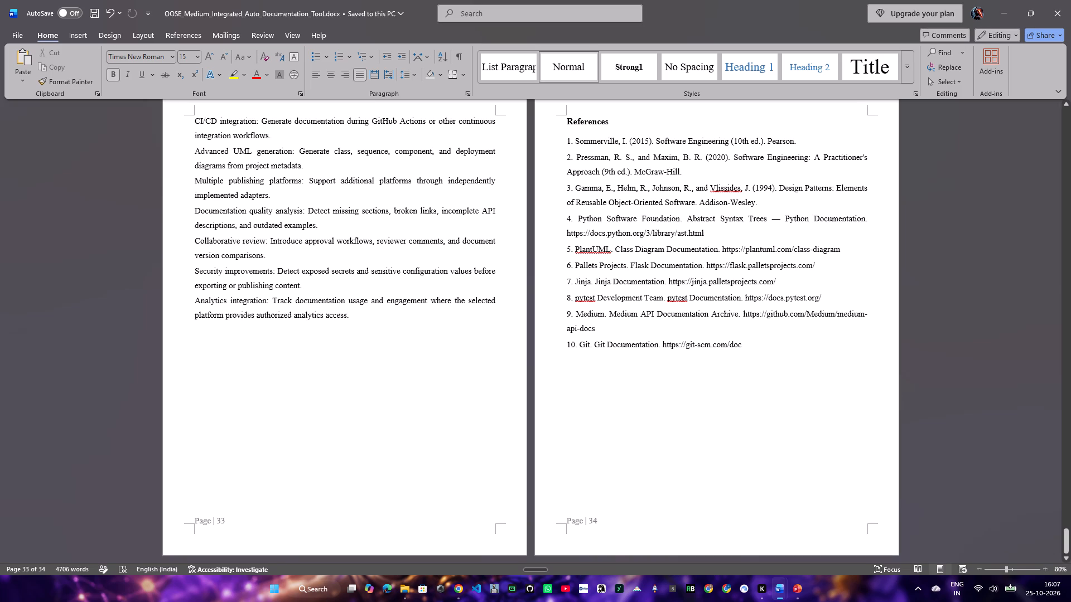
Delete the dash between "Abstract Syntax Trees" and "Python Documentation" in reference 4 and save the report.
{"action": "double_click", "coordinate": [778, 219]}
{"action": "key", "text": "BackSpace"}
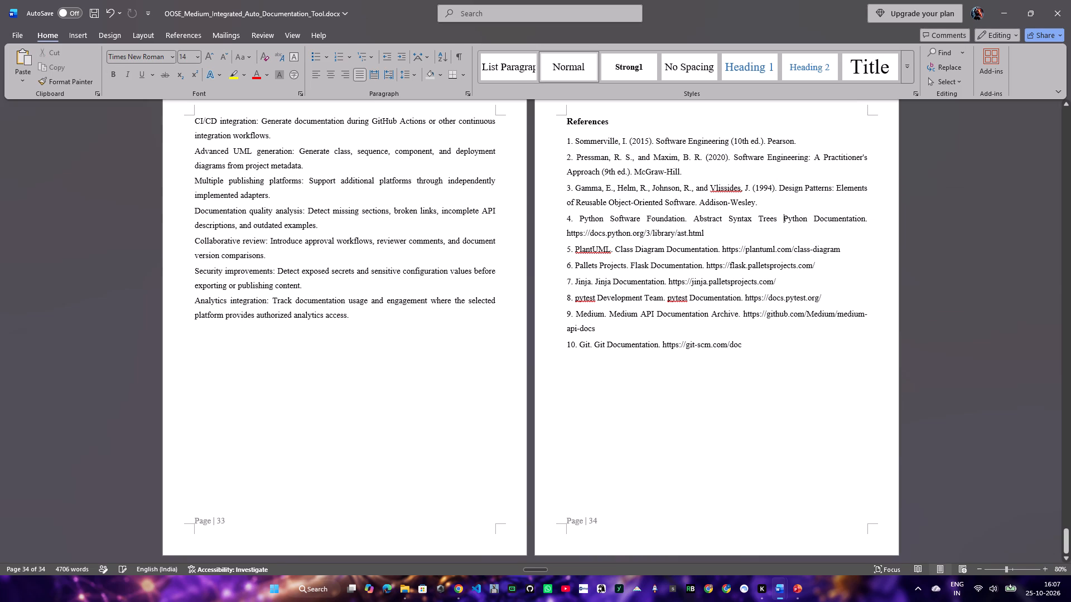
{"action": "scroll", "coordinate": [779, 217], "scroll_direction": "up", "scroll_amount": 5}
{"action": "key", "text": "ctrl+s"}
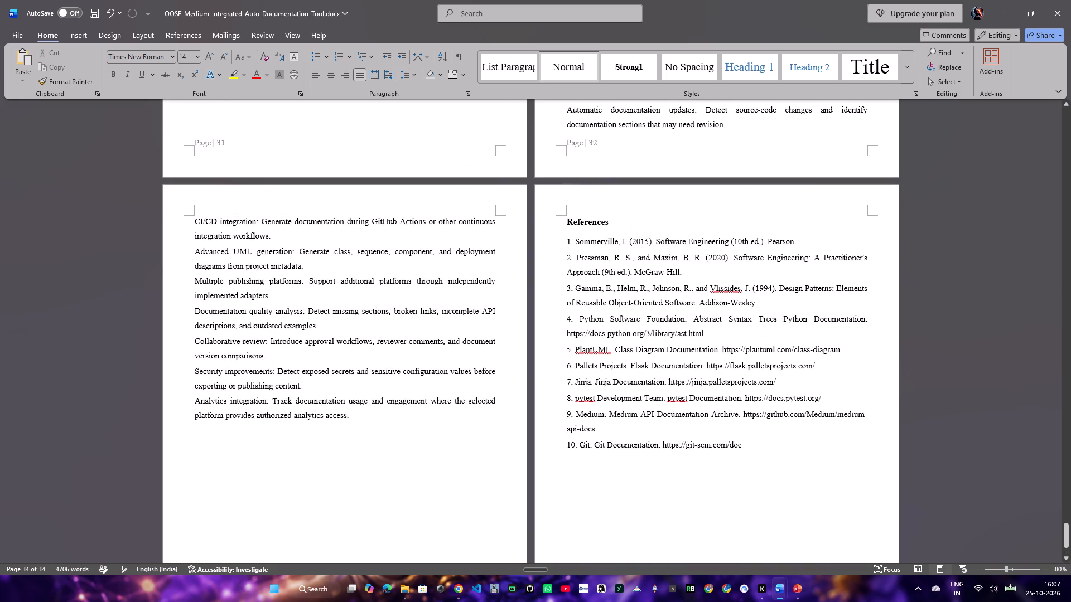
{"action": "scroll", "coordinate": [697, 247], "scroll_direction": "up", "scroll_amount": 6}
In the Augmented Reality report, replace the dash in the "Chapter 1 – Introduction" heading with a colon.
{"action": "left_click", "coordinate": [1003, 4]}
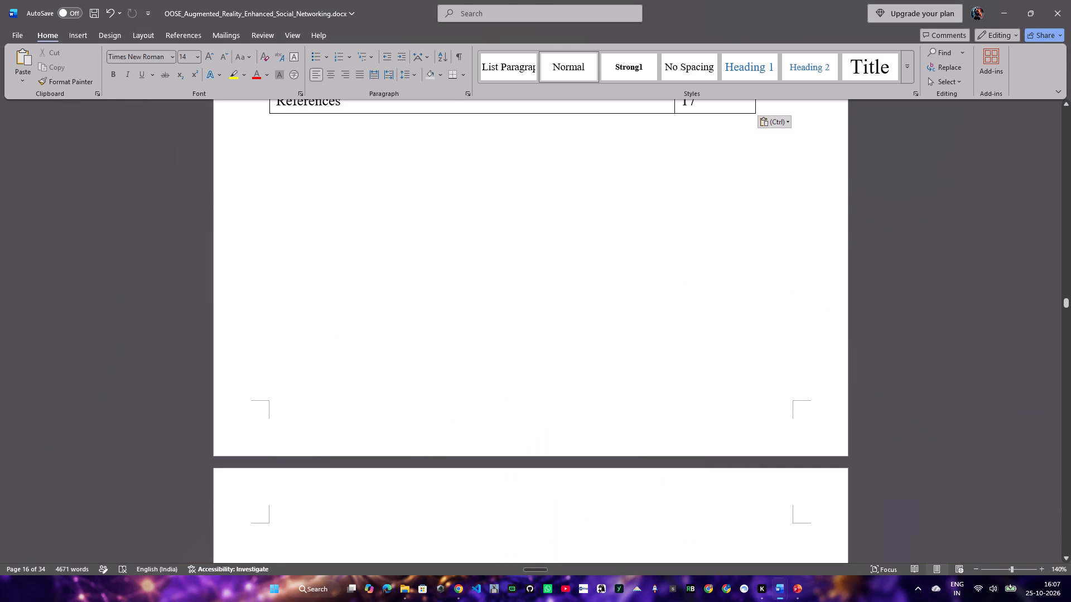
{"action": "scroll", "coordinate": [470, 209], "scroll_direction": "up", "scroll_amount": 6}
{"action": "scroll", "coordinate": [473, 198], "scroll_direction": "down", "scroll_amount": 20}
{"action": "scroll", "coordinate": [473, 198], "scroll_direction": "down", "scroll_amount": 14}
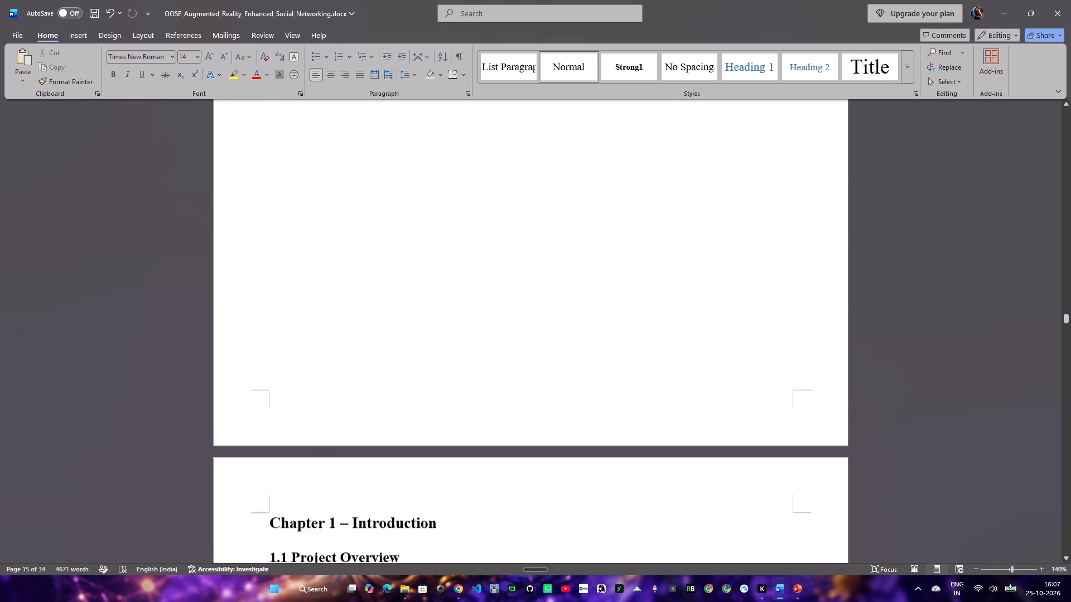
{"action": "double_click", "coordinate": [346, 338]}
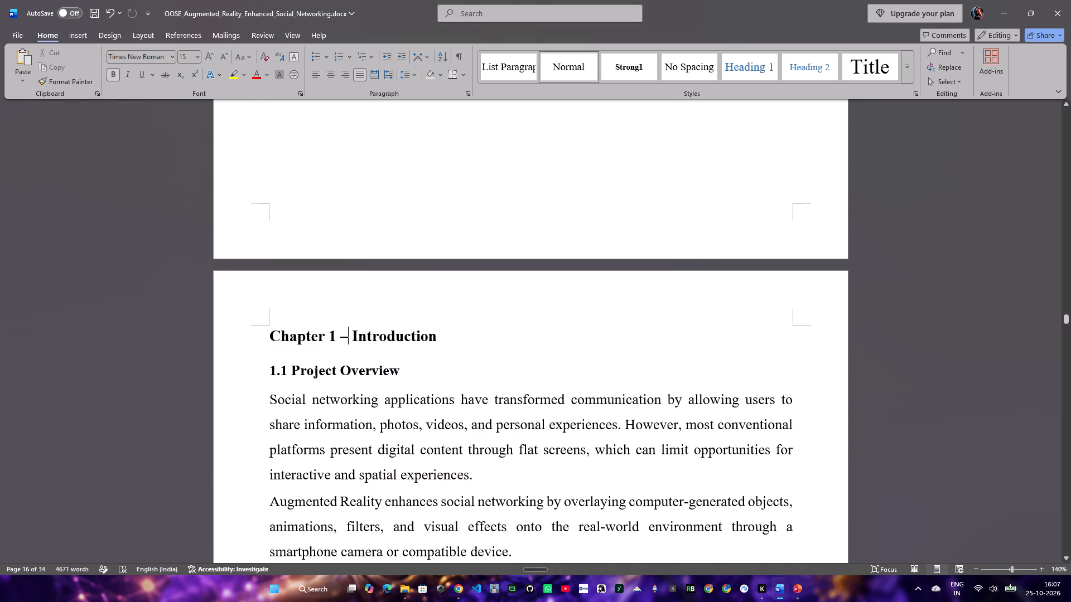
{"action": "double_click", "coordinate": [343, 338]}
{"action": "key", "text": "shift+colon"}
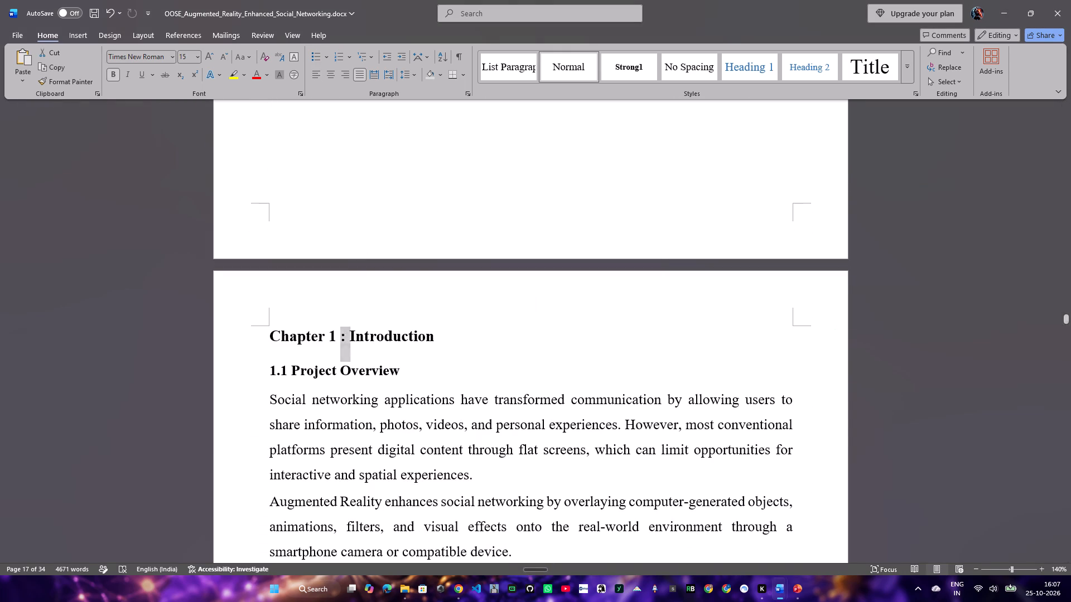
Remove the blank page between the contents table and the Chapter 1 heading.
{"action": "left_click", "coordinate": [268, 333]}
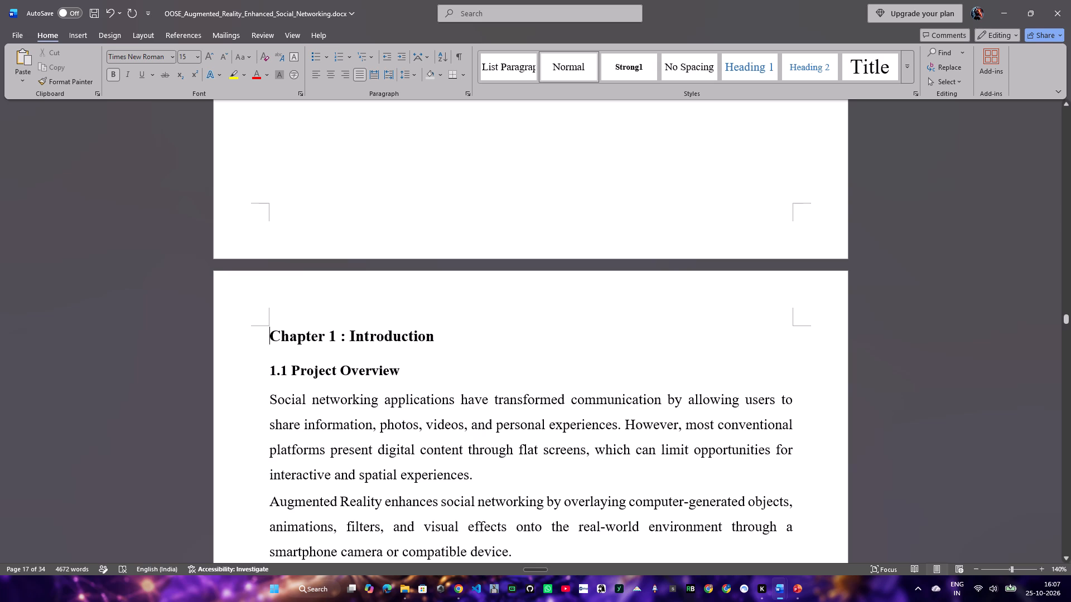
{"action": "key", "text": "BackSpace"}
{"action": "key", "text": "BackSpace"}
Review the acknowledgement and abstract pages of the Augmented Reality report.
{"action": "scroll", "coordinate": [254, 303], "scroll_direction": "up", "scroll_amount": 11}
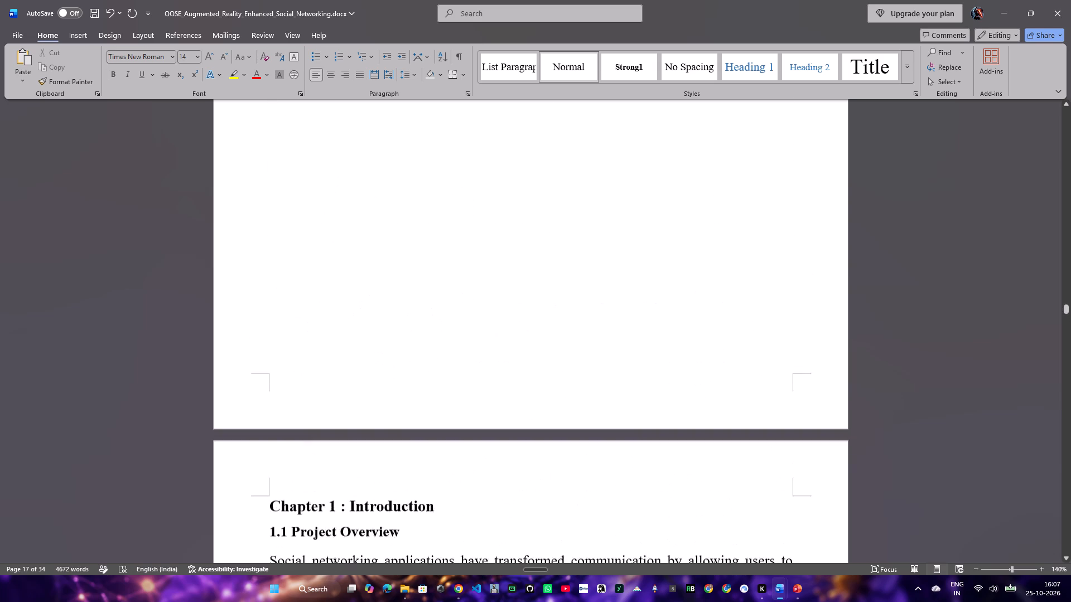
{"action": "scroll", "coordinate": [315, 281], "scroll_direction": "up", "scroll_amount": 20}
{"action": "scroll", "coordinate": [315, 281], "scroll_direction": "up", "scroll_amount": 20}
{"action": "scroll", "coordinate": [315, 281], "scroll_direction": "up", "scroll_amount": 1}
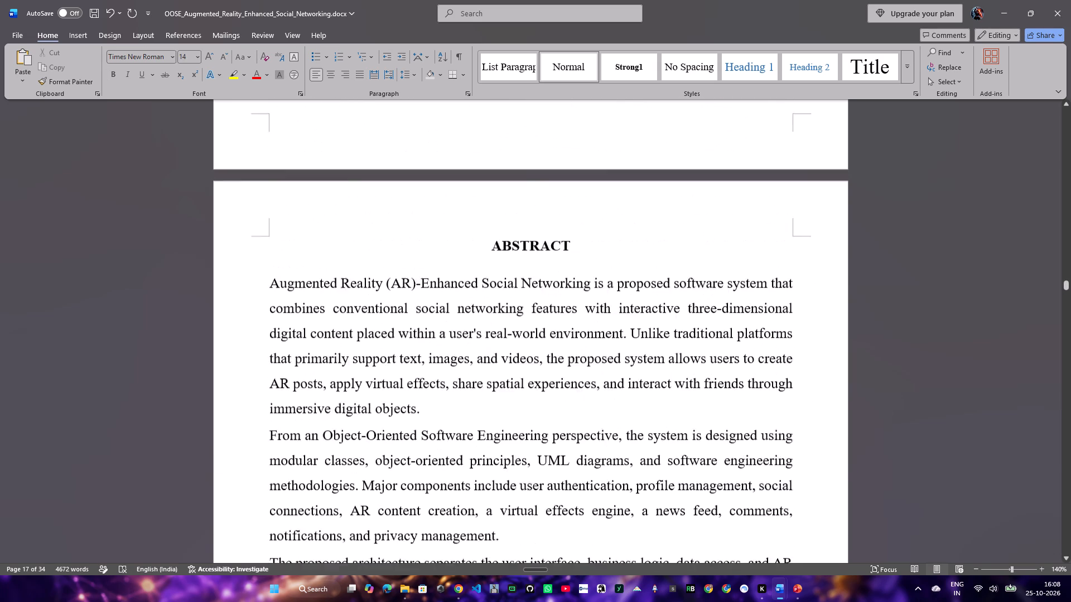
{"action": "scroll", "coordinate": [317, 277], "scroll_direction": "up", "scroll_amount": 20}
{"action": "scroll", "coordinate": [317, 277], "scroll_direction": "up", "scroll_amount": 4}
{"action": "scroll", "coordinate": [294, 326], "scroll_direction": "down", "scroll_amount": 7}
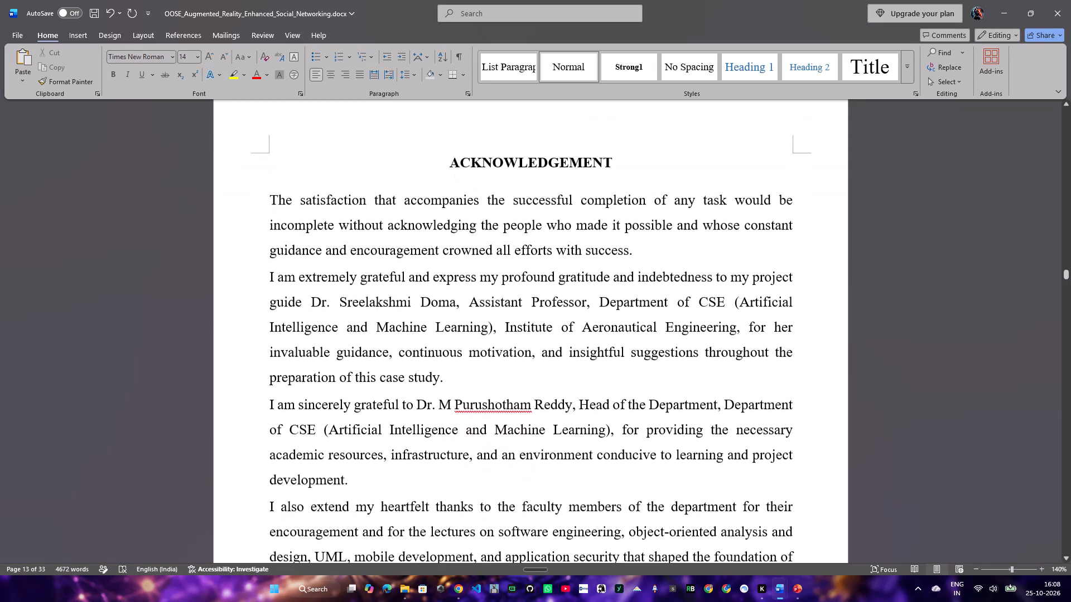
{"action": "scroll", "coordinate": [387, 380], "scroll_direction": "down", "scroll_amount": 4, "text": "ctrl"}
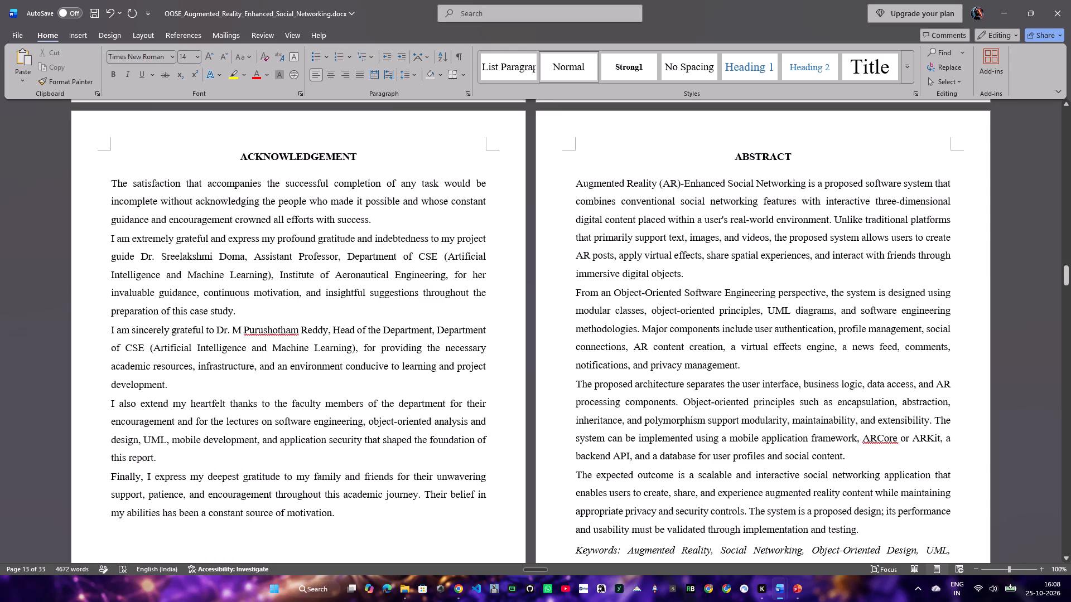
{"action": "scroll", "coordinate": [576, 324], "scroll_direction": "up", "scroll_amount": 20}
{"action": "scroll", "coordinate": [607, 323], "scroll_direction": "up", "scroll_amount": 6}
{"action": "scroll", "coordinate": [312, 455], "scroll_direction": "down", "scroll_amount": 18}
{"action": "scroll", "coordinate": [295, 421], "scroll_direction": "down", "scroll_amount": 6}
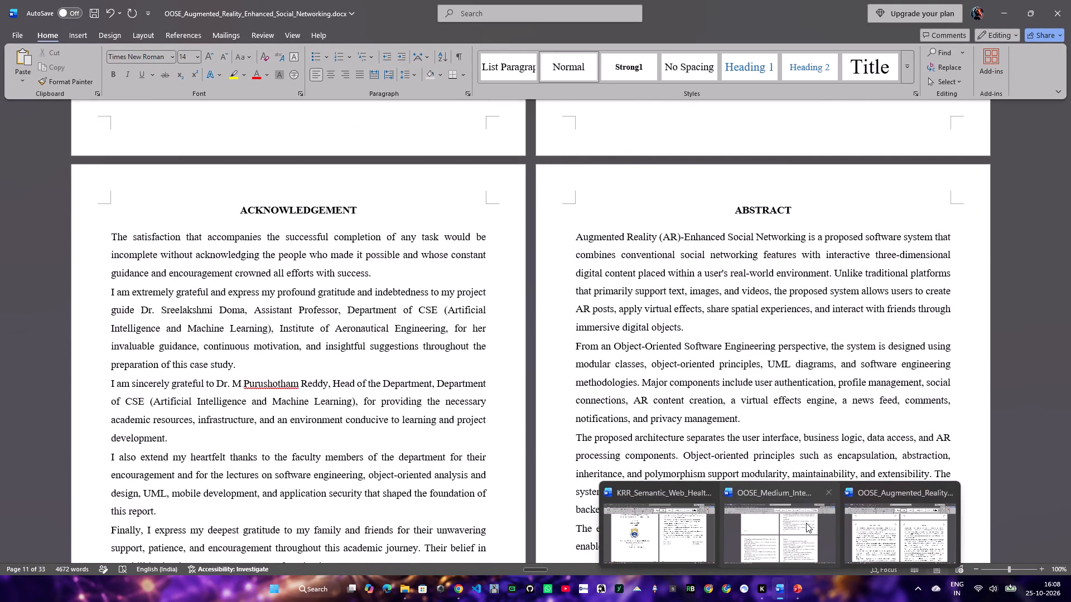
Replace the project guide's name and title in the Augmented Reality acknowledgement with the bold text copied from the Medium-Integrated report's acknowledgement.
{"action": "left_click", "coordinate": [807, 520]}
{"action": "scroll", "coordinate": [657, 434], "scroll_direction": "down", "scroll_amount": 6}
{"action": "scroll", "coordinate": [574, 413], "scroll_direction": "up", "scroll_amount": 7}
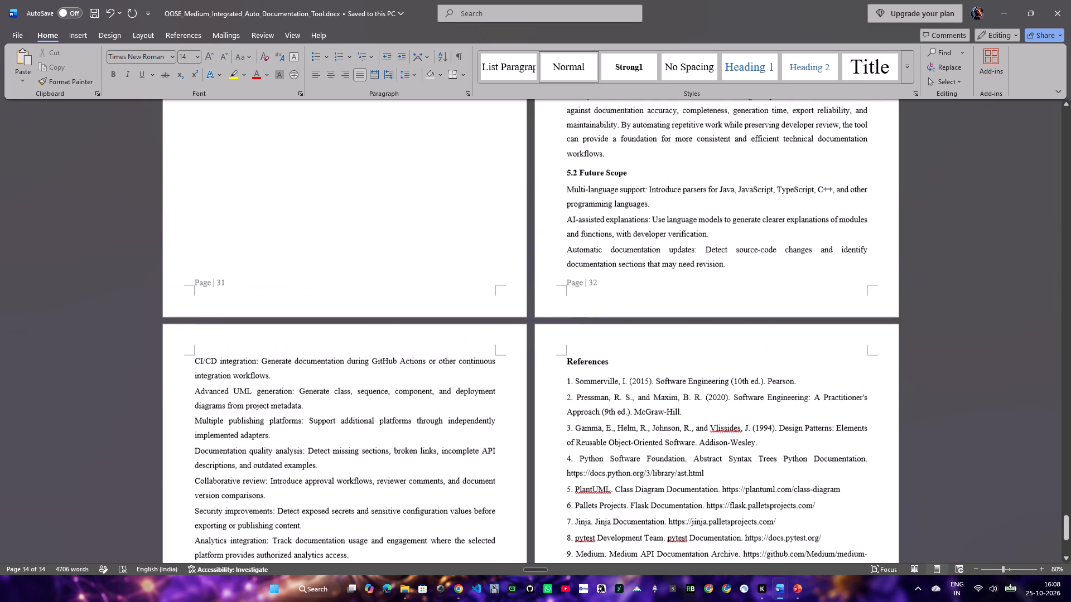
{"action": "left_click_drag", "start_coordinate": [1065, 530], "coordinate": [1069, 82]}
{"action": "scroll", "coordinate": [647, 239], "scroll_direction": "down", "scroll_amount": 10}
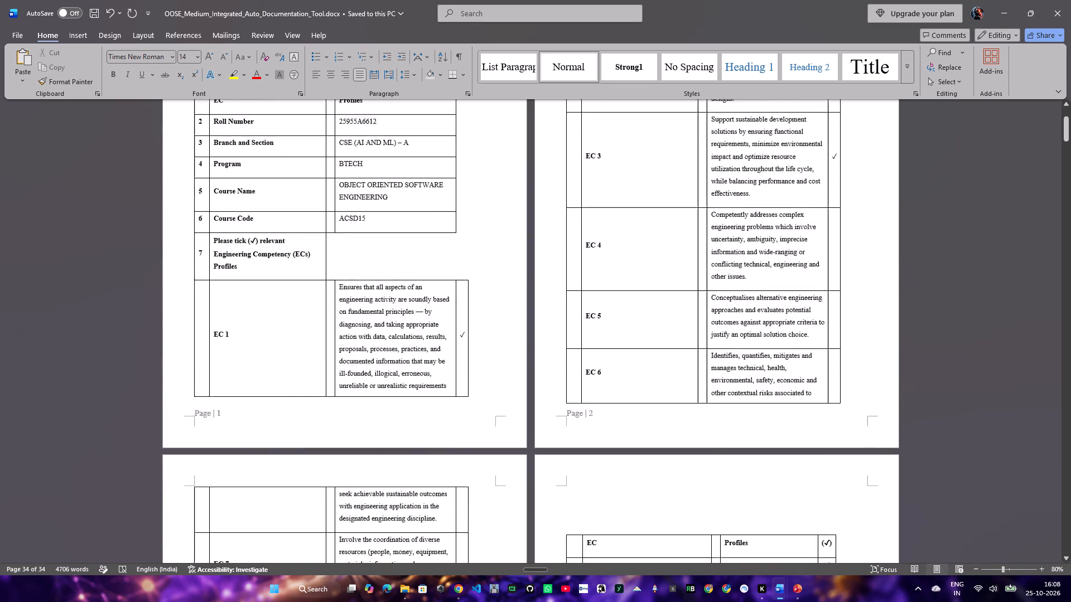
{"action": "scroll", "coordinate": [631, 249], "scroll_direction": "down", "scroll_amount": 20}
{"action": "scroll", "coordinate": [631, 249], "scroll_direction": "down", "scroll_amount": 20}
{"action": "scroll", "coordinate": [631, 249], "scroll_direction": "down", "scroll_amount": 20}
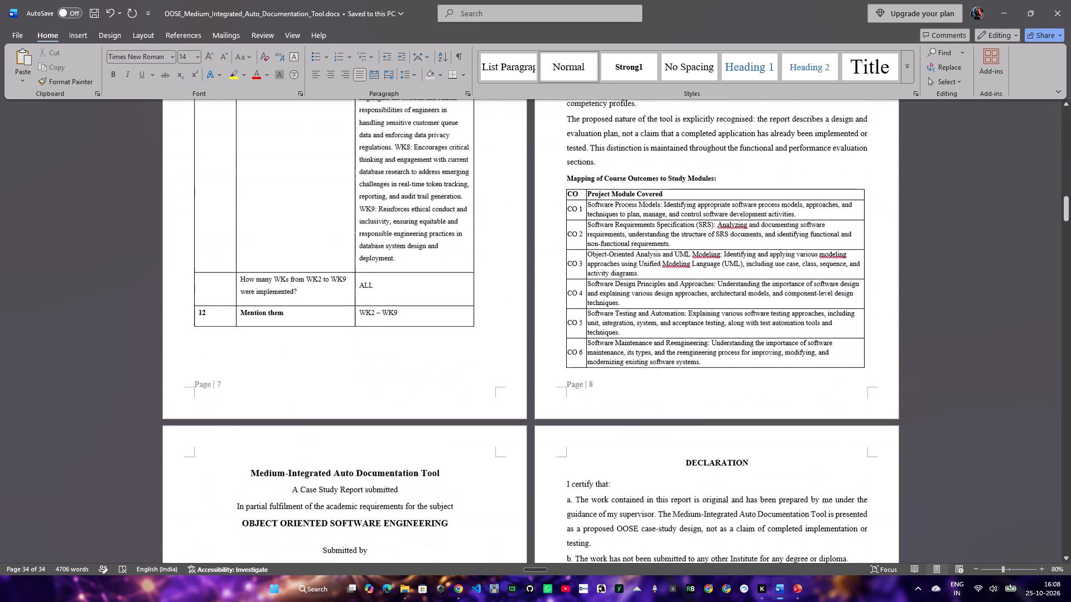
{"action": "scroll", "coordinate": [547, 302], "scroll_direction": "down", "scroll_amount": 15}
{"action": "scroll", "coordinate": [544, 339], "scroll_direction": "down", "scroll_amount": 15}
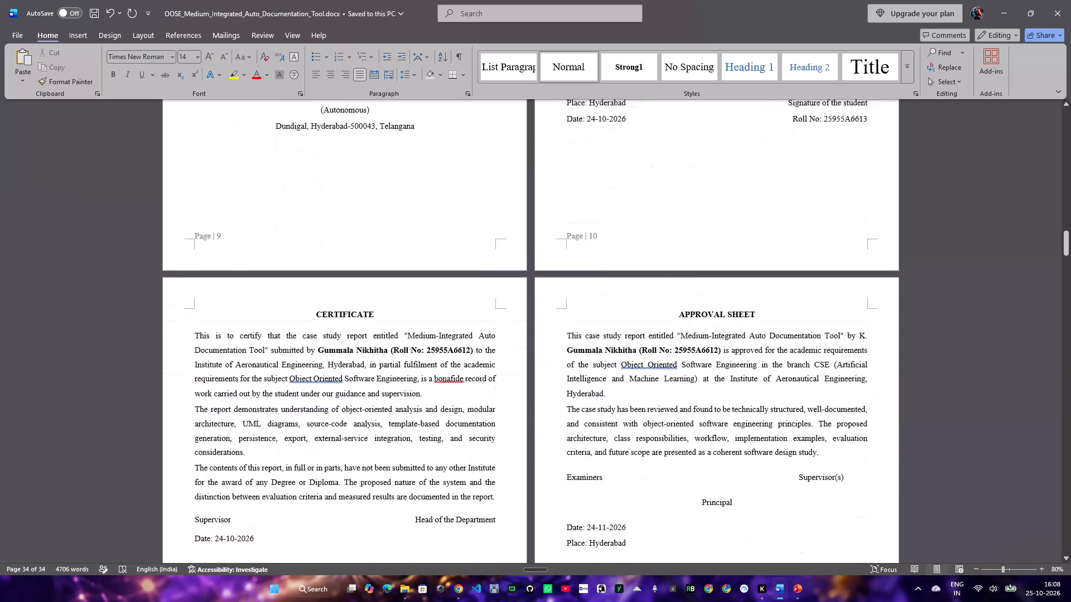
{"action": "scroll", "coordinate": [421, 313], "scroll_direction": "down", "scroll_amount": 4}
{"action": "scroll", "coordinate": [572, 322], "scroll_direction": "down", "scroll_amount": 5}
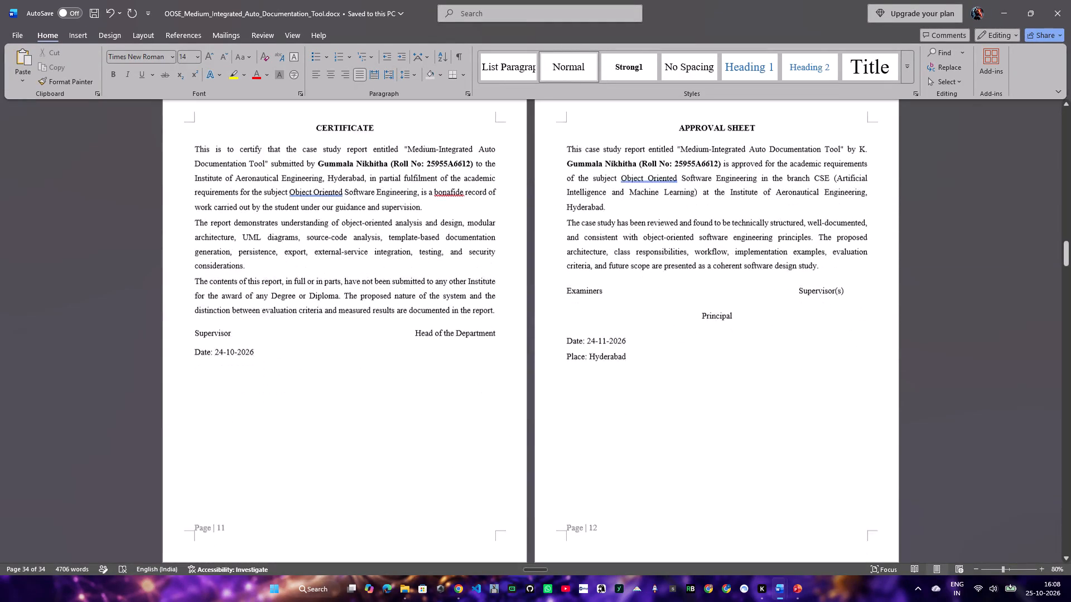
{"action": "scroll", "coordinate": [571, 323], "scroll_direction": "down", "scroll_amount": 14}
{"action": "scroll", "coordinate": [408, 363], "scroll_direction": "up", "scroll_amount": 1}
{"action": "scroll", "coordinate": [395, 367], "scroll_direction": "down", "scroll_amount": 4}
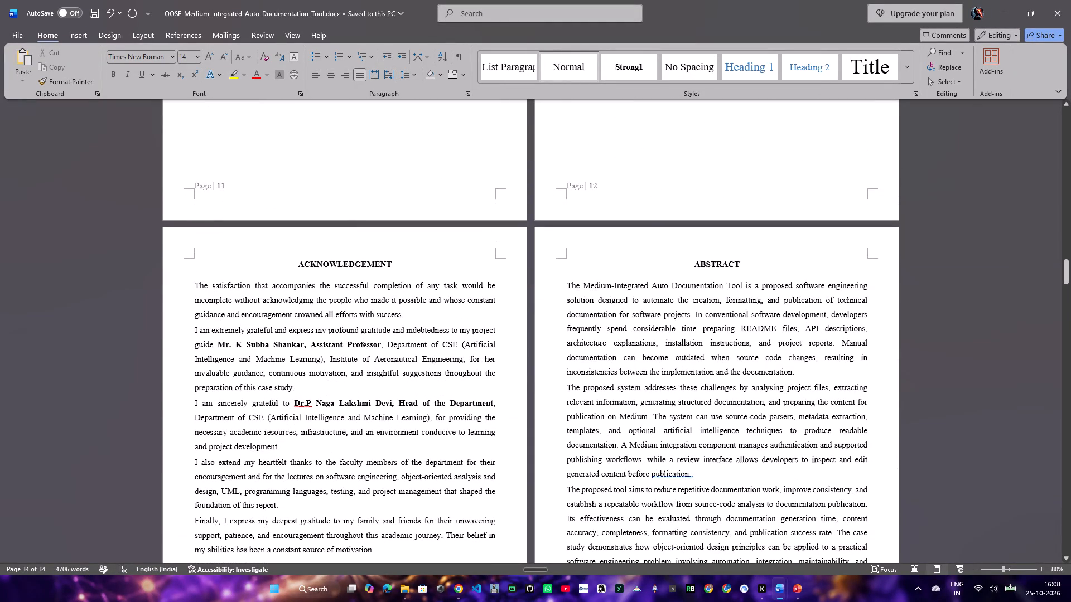
{"action": "left_click_drag", "start_coordinate": [219, 345], "coordinate": [287, 346]}
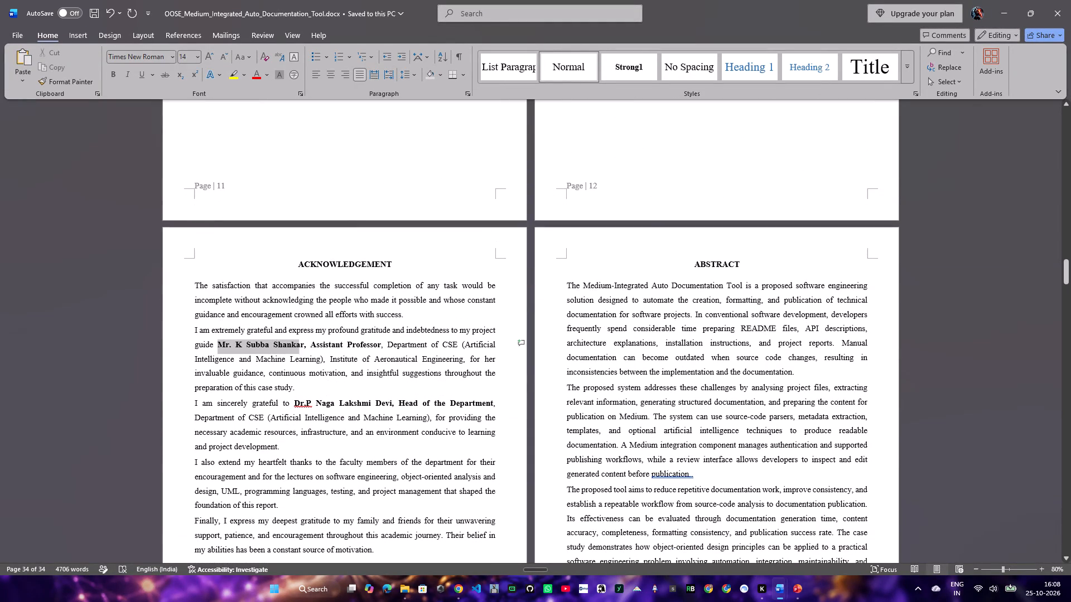
{"action": "left_click_drag", "start_coordinate": [287, 346], "coordinate": [380, 349]}
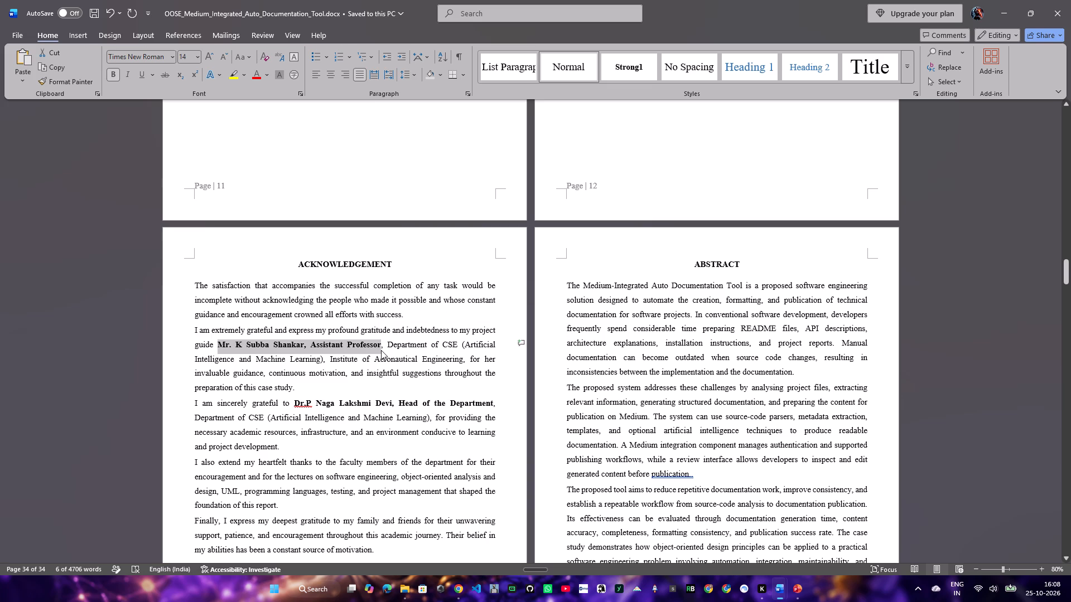
{"action": "key", "text": "ctrl+c"}
{"action": "key", "text": "alt+Tab"}
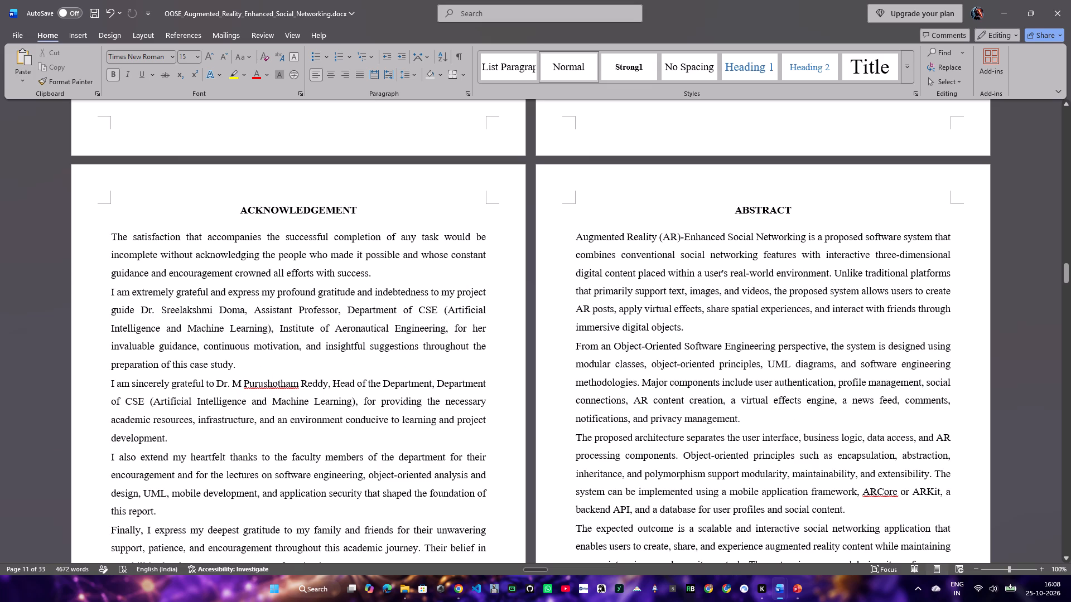
{"action": "scroll", "coordinate": [240, 367], "scroll_direction": "down", "scroll_amount": 1}
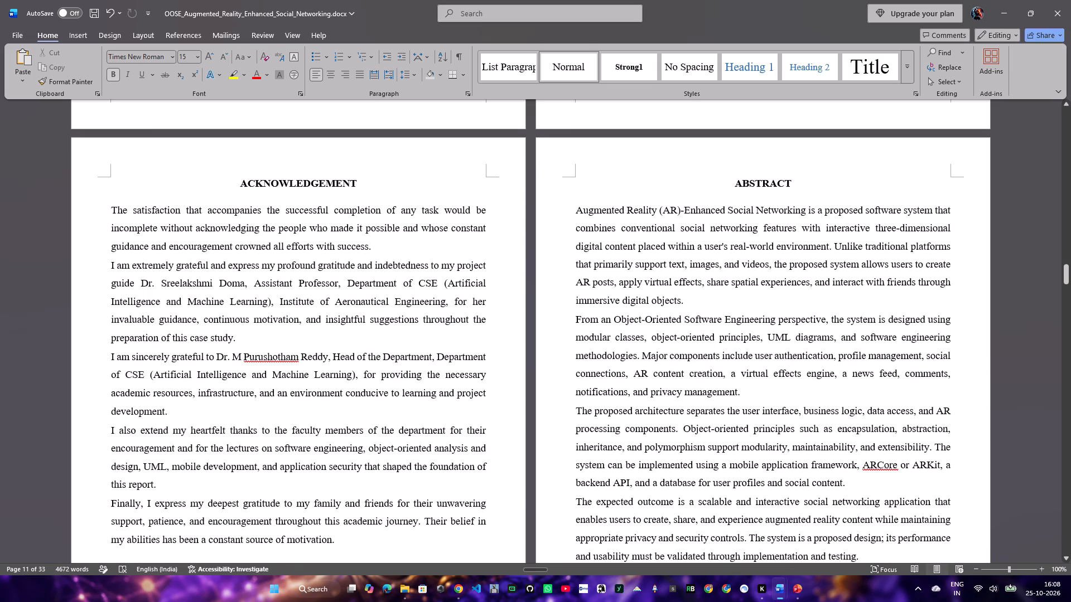
{"action": "left_click_drag", "start_coordinate": [139, 282], "coordinate": [317, 279]}
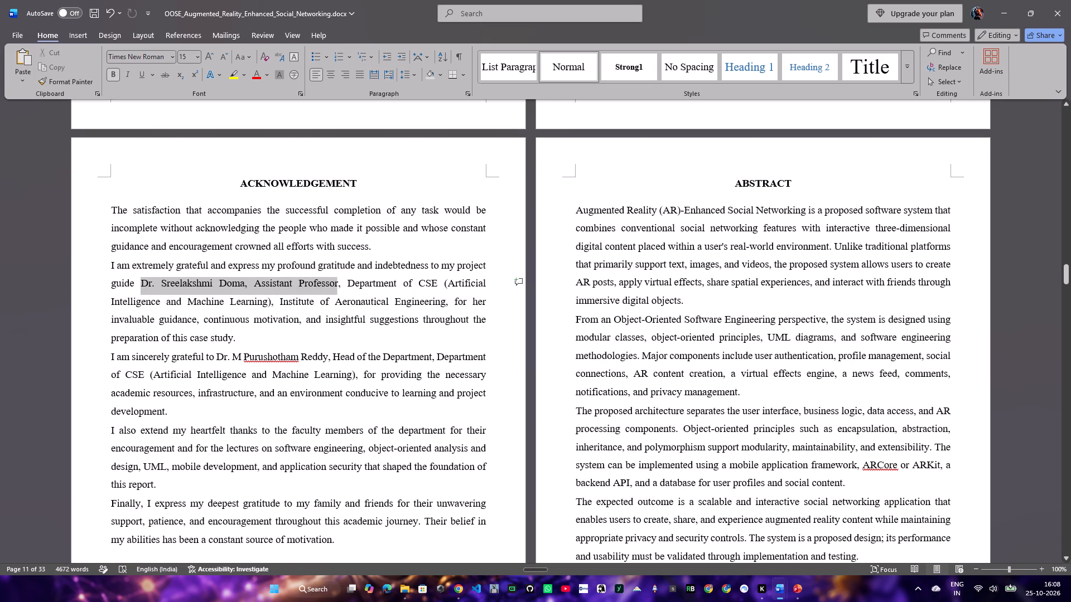
{"action": "left_click_drag", "start_coordinate": [317, 279], "coordinate": [318, 279]}
{"action": "key", "text": "ctrl+v"}
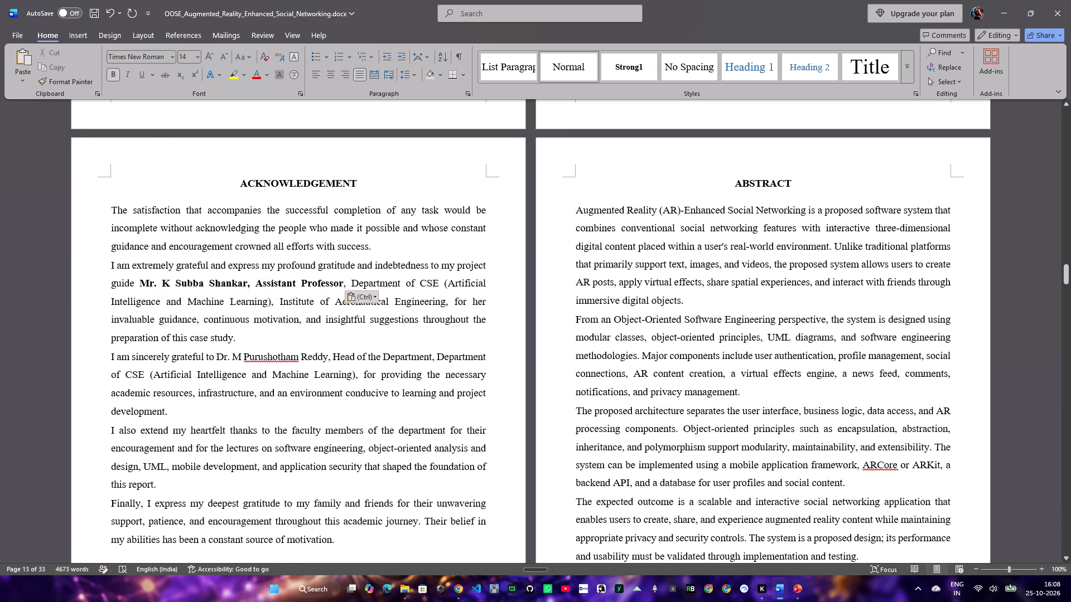
Replace the Head of the Department's name and title in the Augmented Reality acknowledgement with the Medium-Integrated report's bold text, and save.
{"action": "key", "text": "alt+Tab"}
{"action": "scroll", "coordinate": [374, 323], "scroll_direction": "down", "scroll_amount": 4}
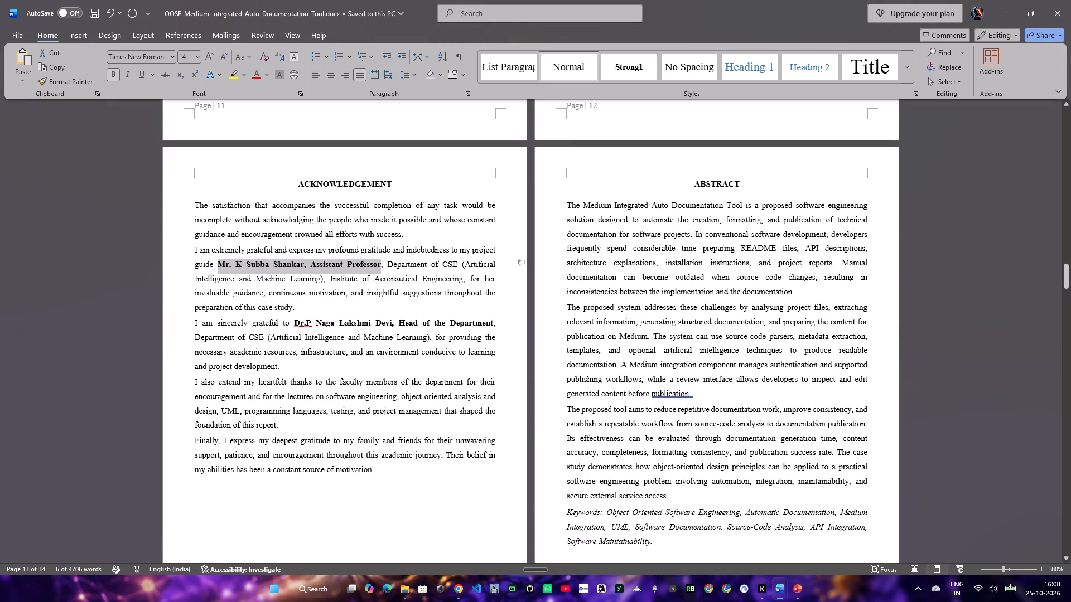
{"action": "left_click_drag", "start_coordinate": [292, 321], "coordinate": [491, 326]}
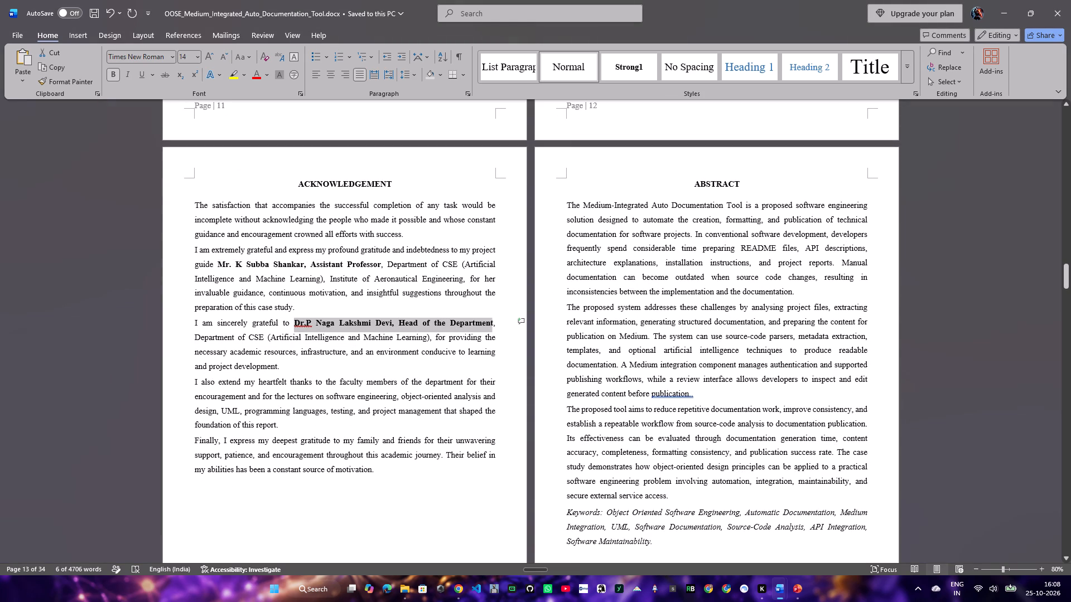
{"action": "left_click_drag", "start_coordinate": [491, 326], "coordinate": [500, 325]}
{"action": "key", "text": "ctrl+c"}
{"action": "key", "text": "alt+Tab"}
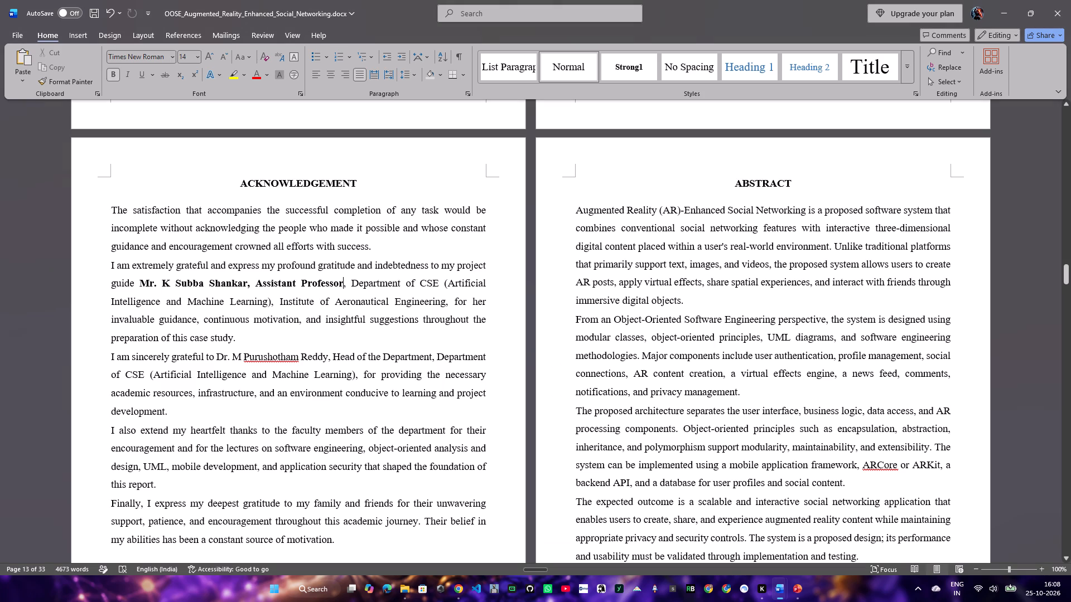
{"action": "left_click_drag", "start_coordinate": [435, 356], "coordinate": [262, 357]}
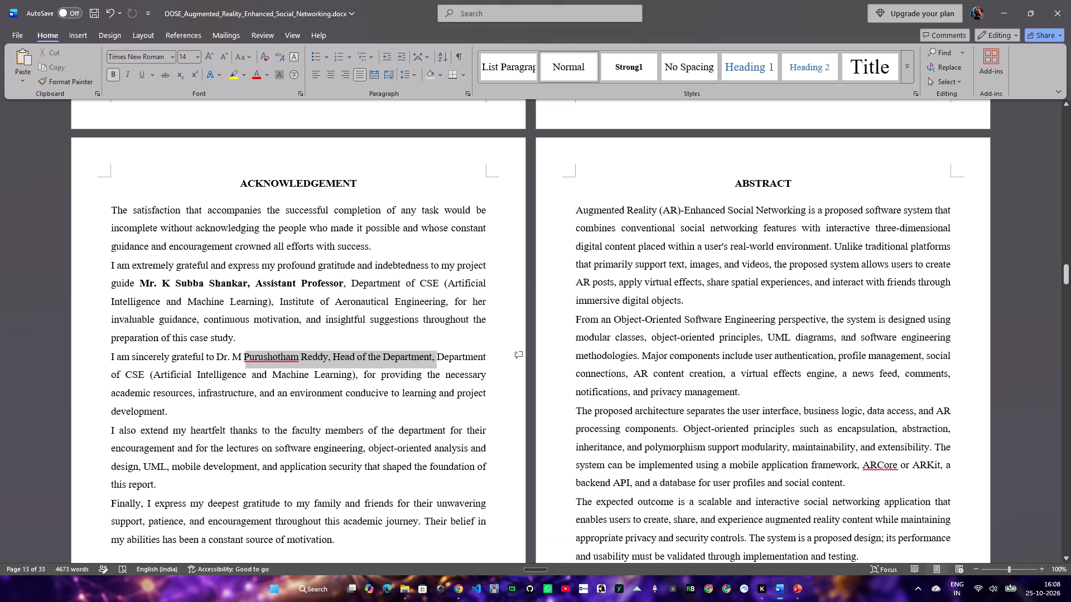
{"action": "left_click_drag", "start_coordinate": [262, 357], "coordinate": [218, 354]}
{"action": "key", "text": "ctrl+v"}
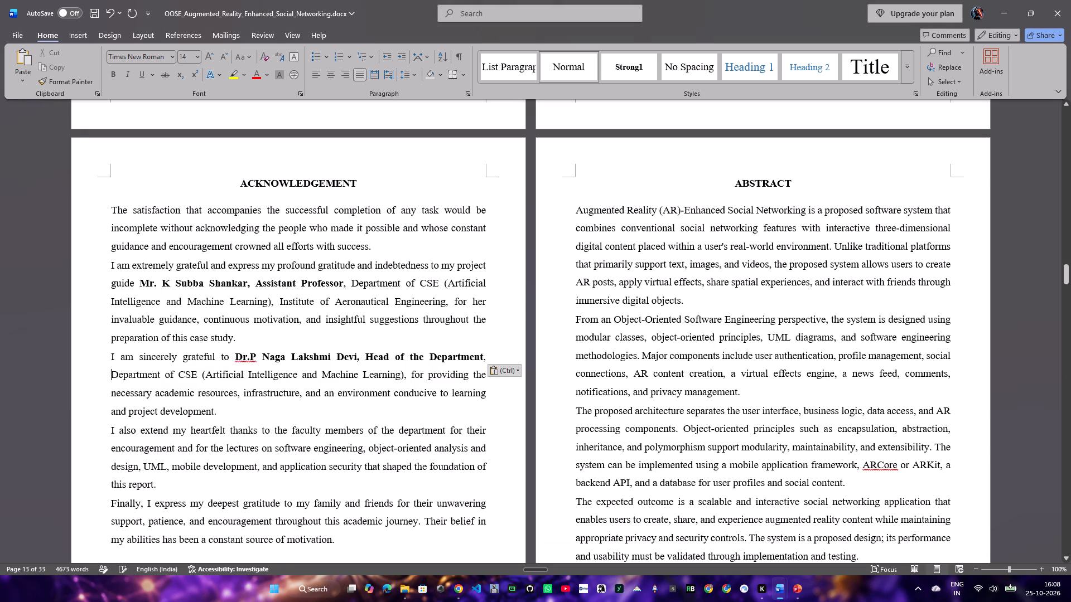
{"action": "key", "text": "ctrl+s"}
Delete the closing "Advanced features such as persistent shared AR spaces" paragraph that sits alone on the page before Chapter 2.
{"action": "scroll", "coordinate": [890, 373], "scroll_direction": "down", "scroll_amount": 15}
{"action": "scroll", "coordinate": [889, 388], "scroll_direction": "up", "scroll_amount": 1}
{"action": "scroll", "coordinate": [889, 388], "scroll_direction": "down", "scroll_amount": 20}
{"action": "scroll", "coordinate": [889, 388], "scroll_direction": "down", "scroll_amount": 4}
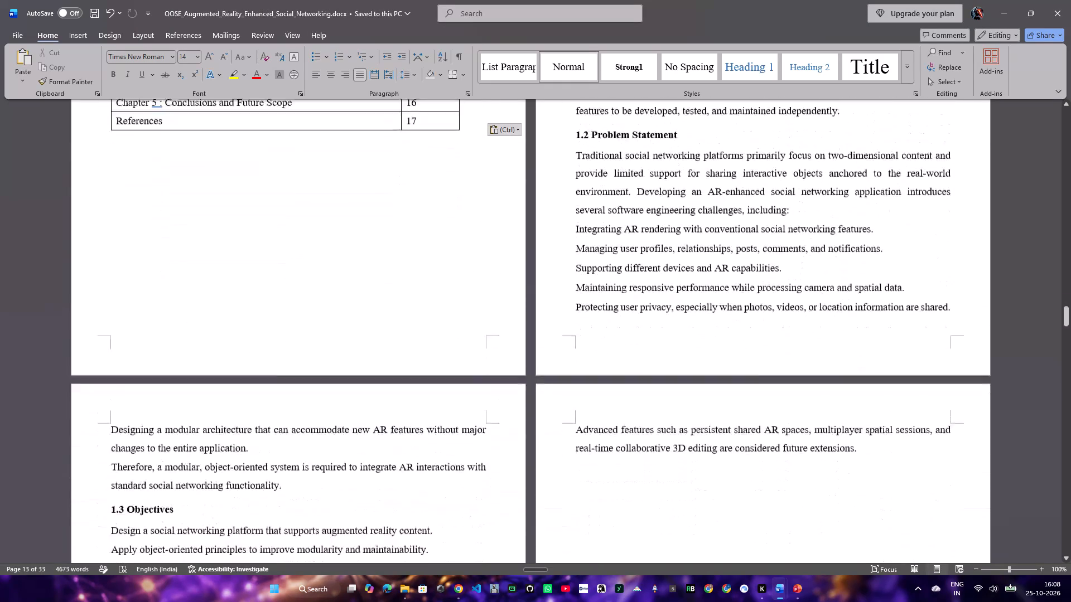
{"action": "scroll", "coordinate": [790, 395], "scroll_direction": "down", "scroll_amount": 20}
{"action": "scroll", "coordinate": [790, 395], "scroll_direction": "down", "scroll_amount": 9}
{"action": "scroll", "coordinate": [694, 327], "scroll_direction": "up", "scroll_amount": 7}
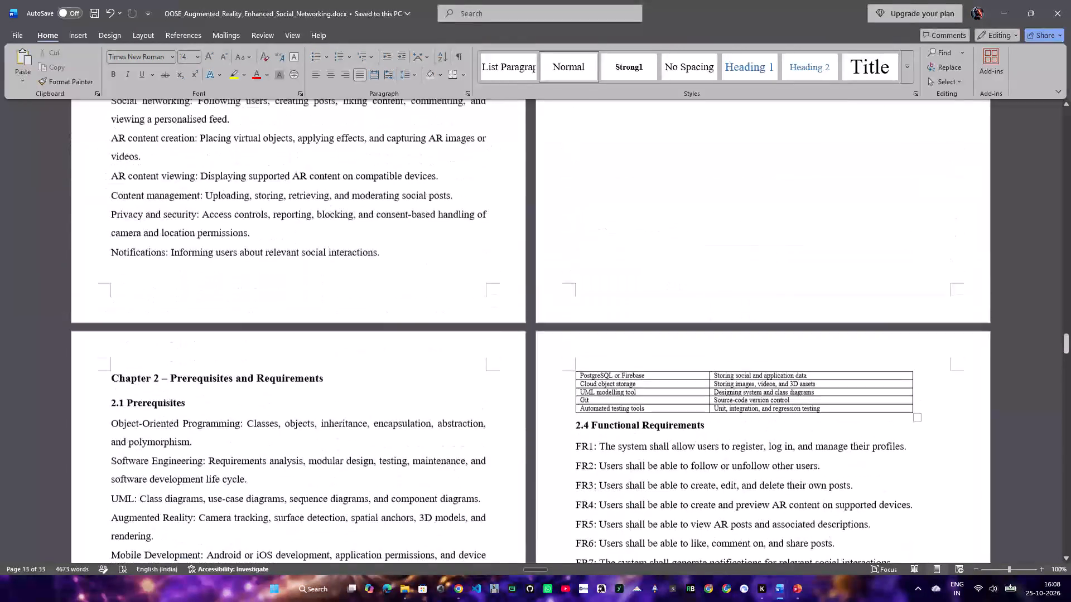
{"action": "scroll", "coordinate": [694, 325], "scroll_direction": "up", "scroll_amount": 20}
{"action": "scroll", "coordinate": [695, 316], "scroll_direction": "down", "scroll_amount": 7}
{"action": "scroll", "coordinate": [695, 314], "scroll_direction": "up", "scroll_amount": 6}
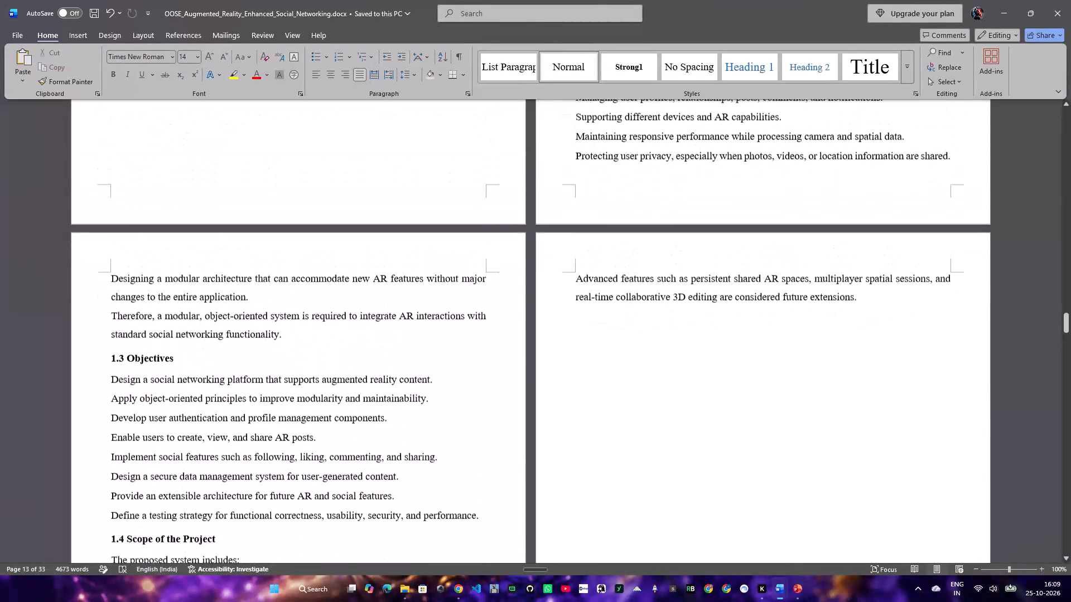
{"action": "scroll", "coordinate": [698, 310], "scroll_direction": "up", "scroll_amount": 4}
{"action": "left_click_drag", "start_coordinate": [900, 392], "coordinate": [758, 393]}
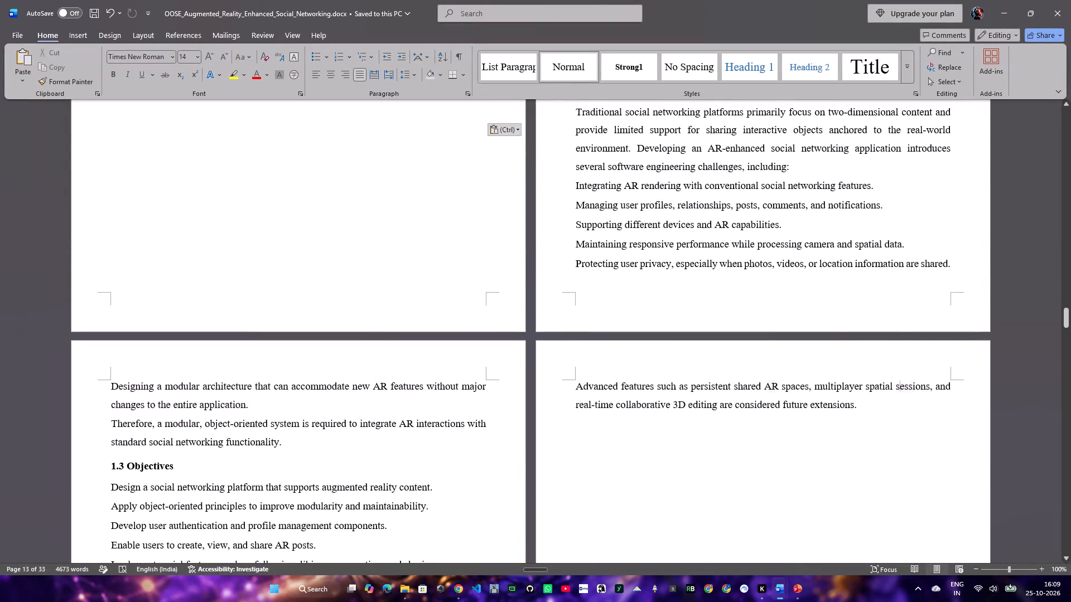
{"action": "left_click_drag", "start_coordinate": [758, 393], "coordinate": [715, 393]}
{"action": "left_click", "coordinate": [987, 434]}
{"action": "left_click_drag", "start_coordinate": [895, 416], "coordinate": [599, 395]}
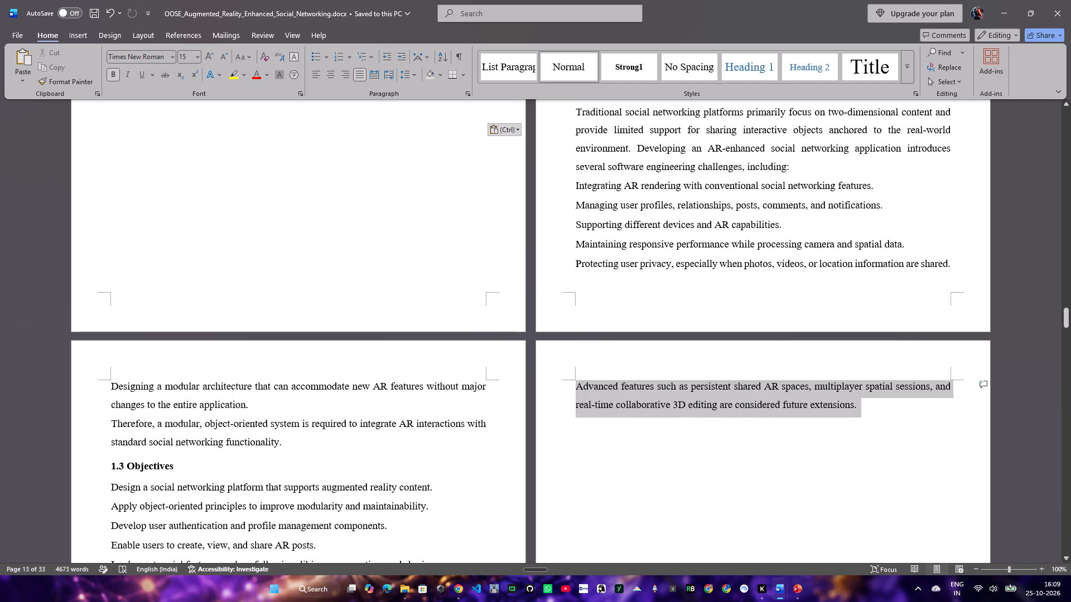
{"action": "left_click_drag", "start_coordinate": [599, 395], "coordinate": [586, 386]}
{"action": "key", "text": "BackSpace"}
Replace the dash in the "Chapter 2 – Prerequisites and Requirements" heading with a colon.
{"action": "scroll", "coordinate": [455, 415], "scroll_direction": "up", "scroll_amount": 4}
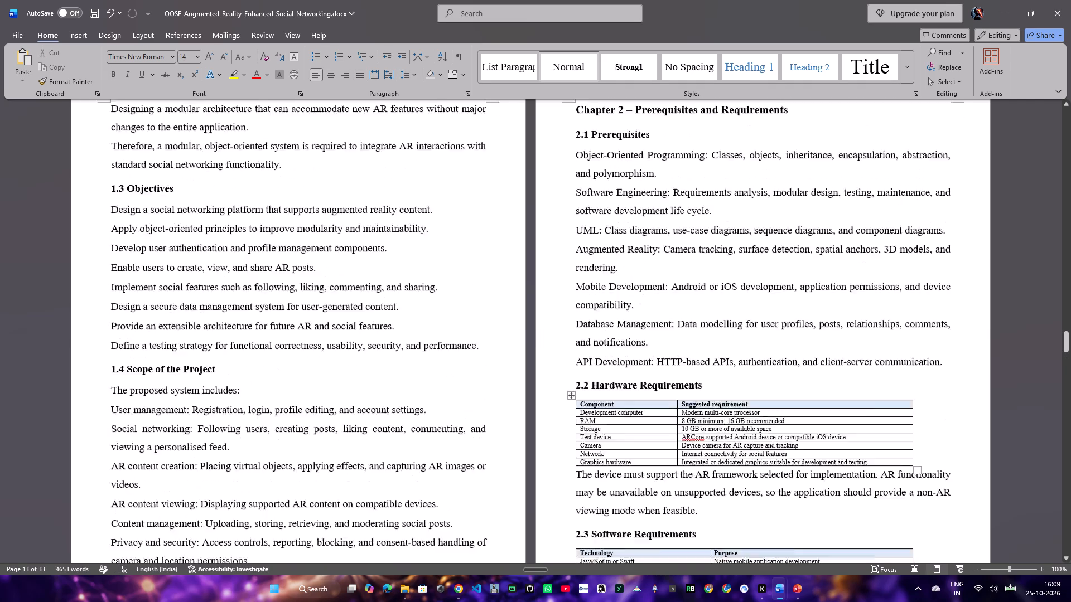
{"action": "scroll", "coordinate": [461, 415], "scroll_direction": "up", "scroll_amount": 1}
{"action": "double_click", "coordinate": [630, 185]}
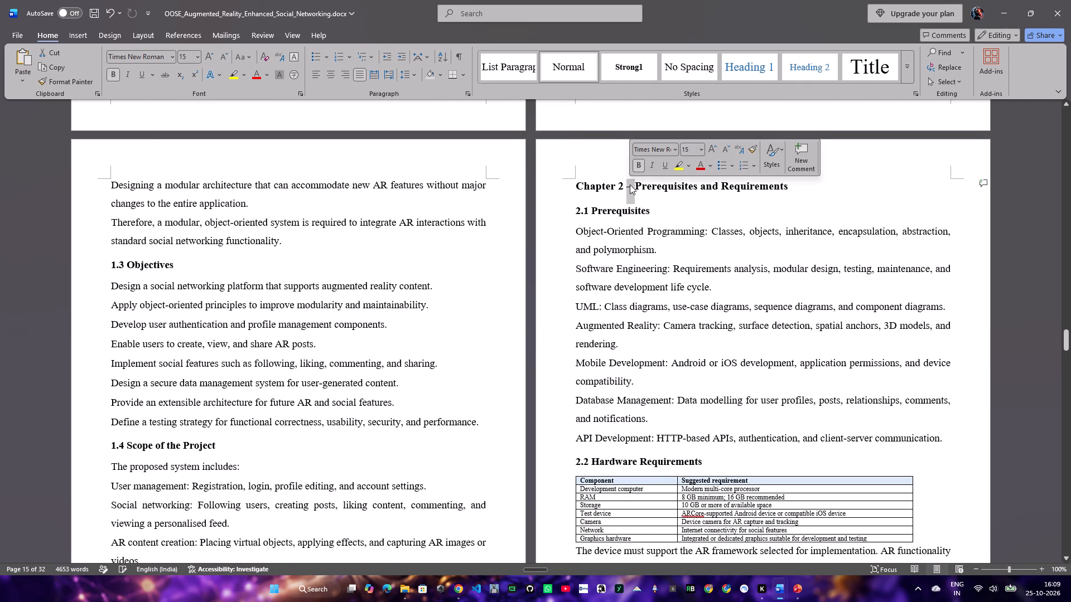
{"action": "key", "text": "shift+colon"}
Loosen the line spacing of all rows in the table under 2.2 Hardware Requirements.
{"action": "scroll", "coordinate": [617, 210], "scroll_direction": "down", "scroll_amount": 5}
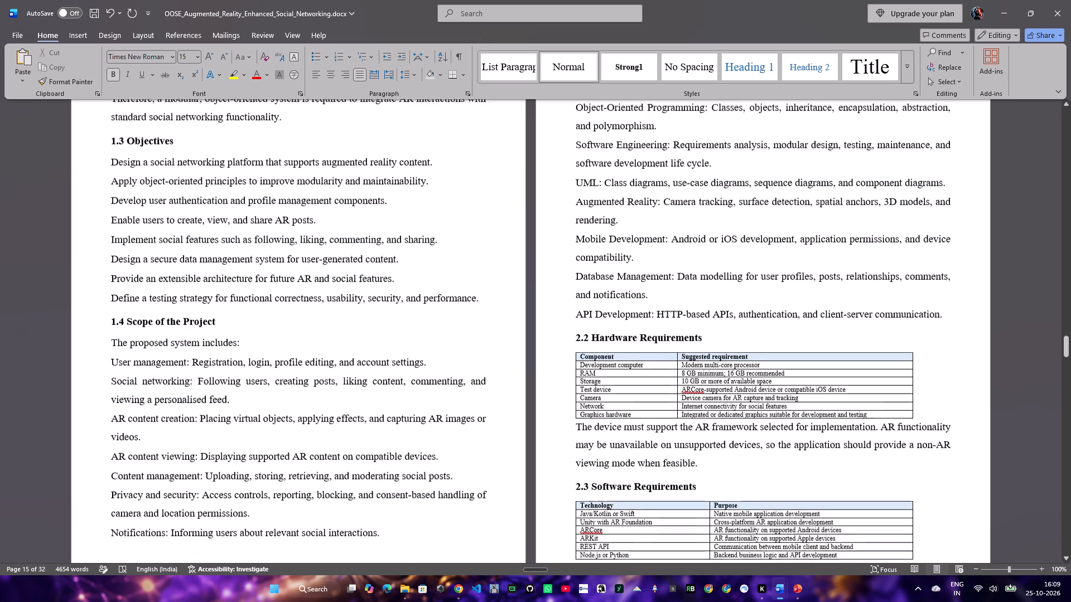
{"action": "scroll", "coordinate": [599, 278], "scroll_direction": "down", "scroll_amount": 2}
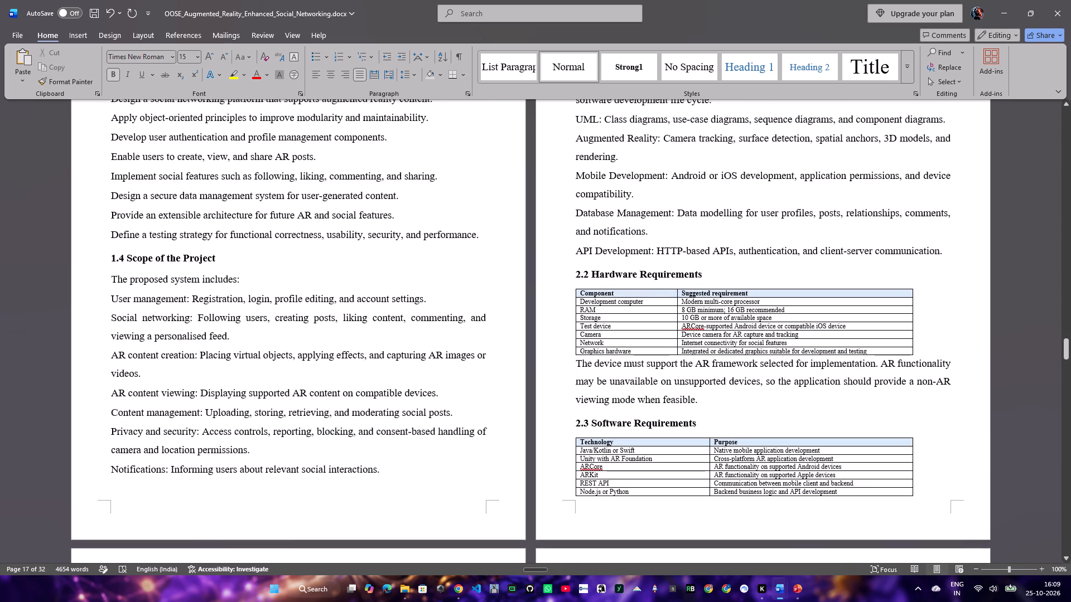
{"action": "left_click_drag", "start_coordinate": [571, 288], "coordinate": [918, 344]}
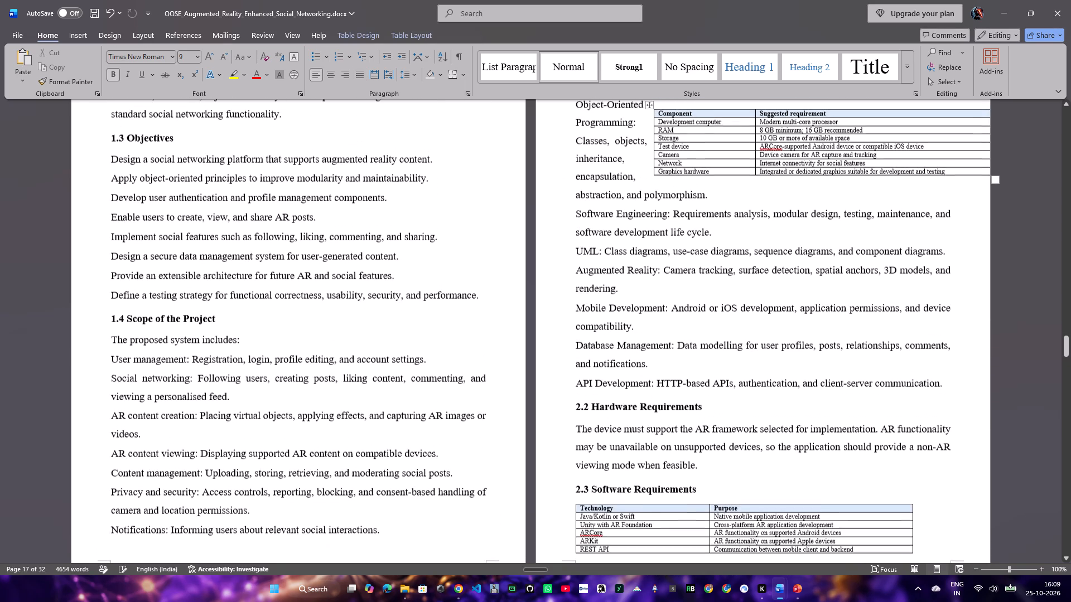
{"action": "key", "text": "ctrl+z"}
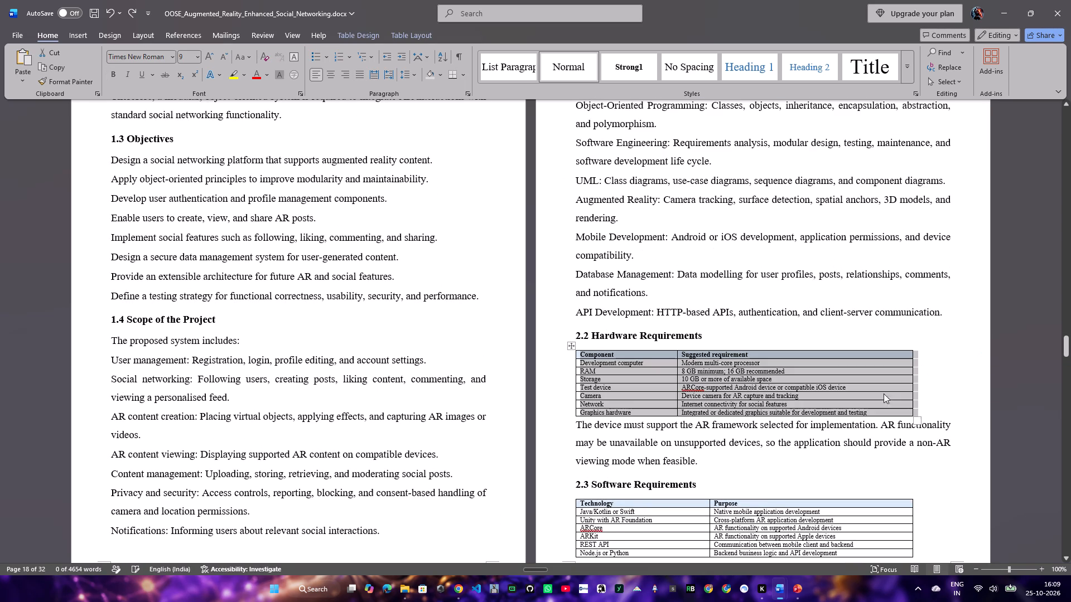
{"action": "left_click", "coordinate": [927, 401]}
{"action": "left_click_drag", "start_coordinate": [925, 410], "coordinate": [581, 366]}
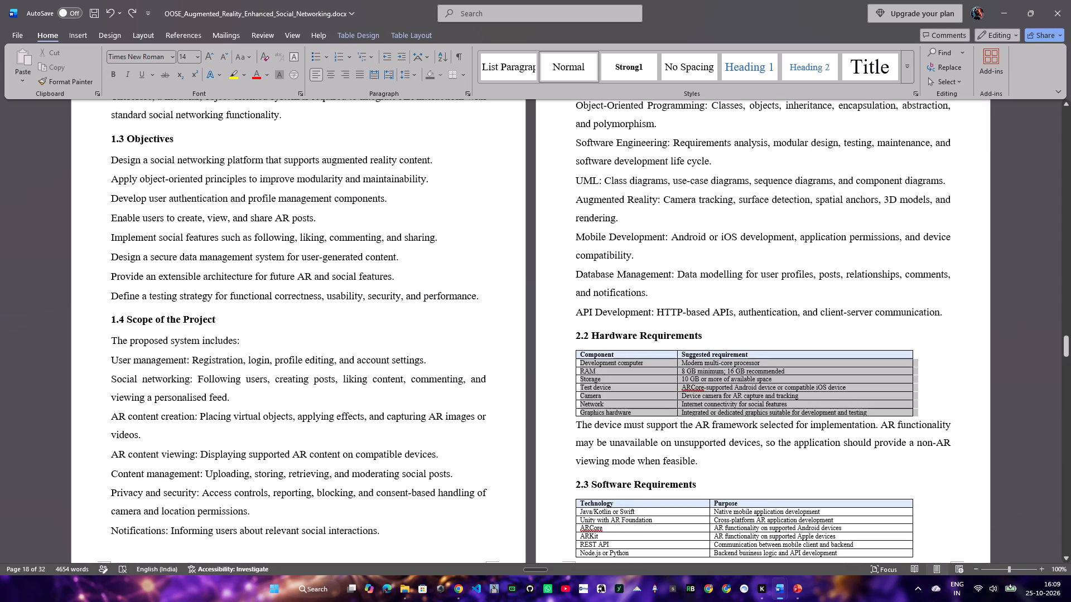
{"action": "left_click_drag", "start_coordinate": [581, 366], "coordinate": [577, 354]}
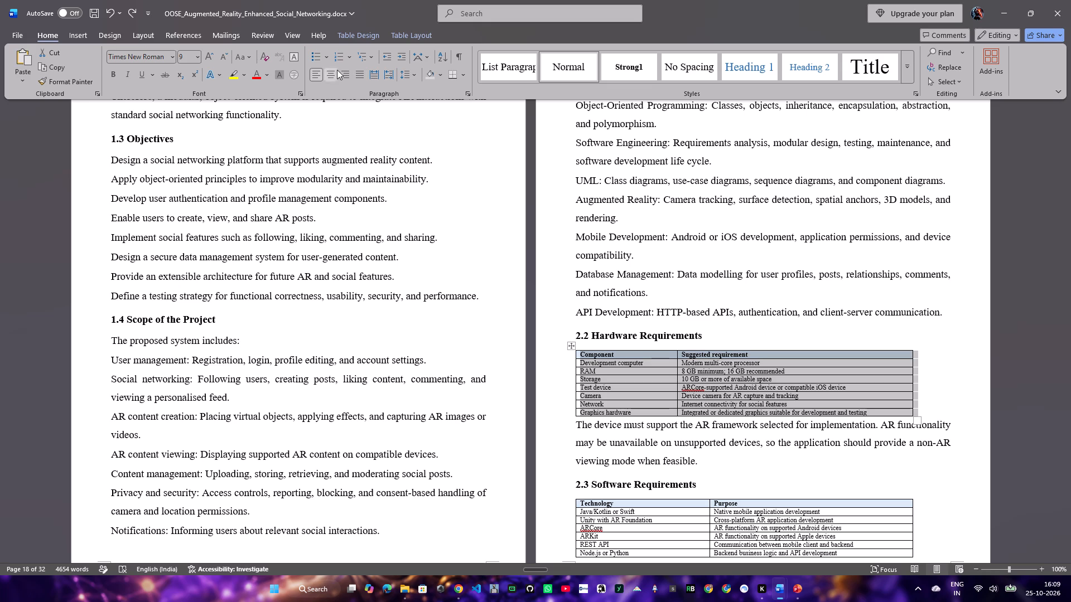
{"action": "left_click", "coordinate": [418, 76]}
{"action": "left_click", "coordinate": [430, 114]}
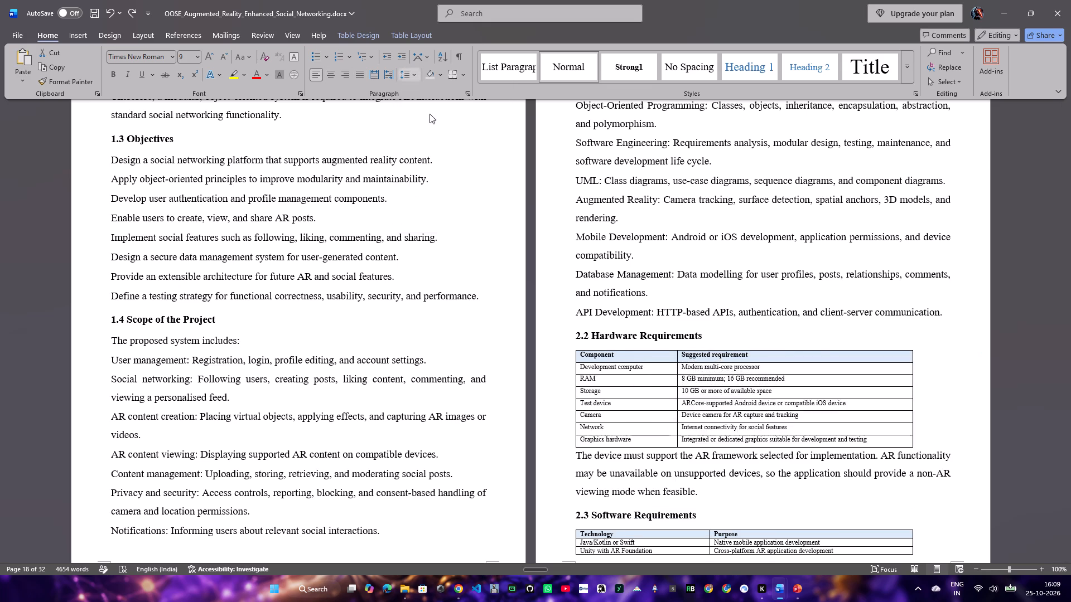
Set the font size of the whole Hardware Requirements table to 11.
{"action": "left_click", "coordinate": [186, 59]}
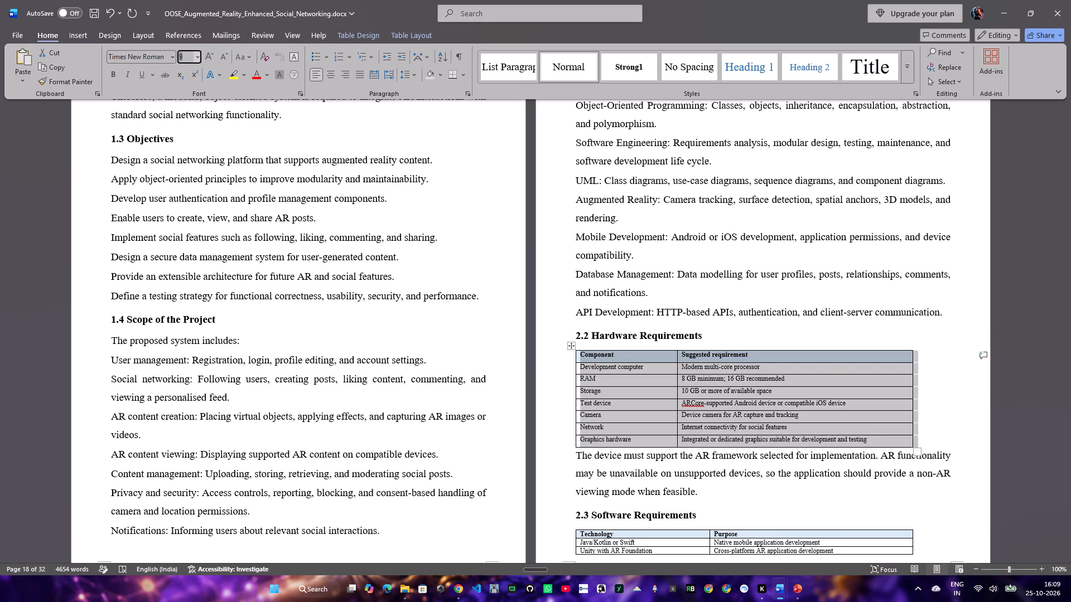
{"action": "type", "text": "11"}
{"action": "key", "text": "Return"}
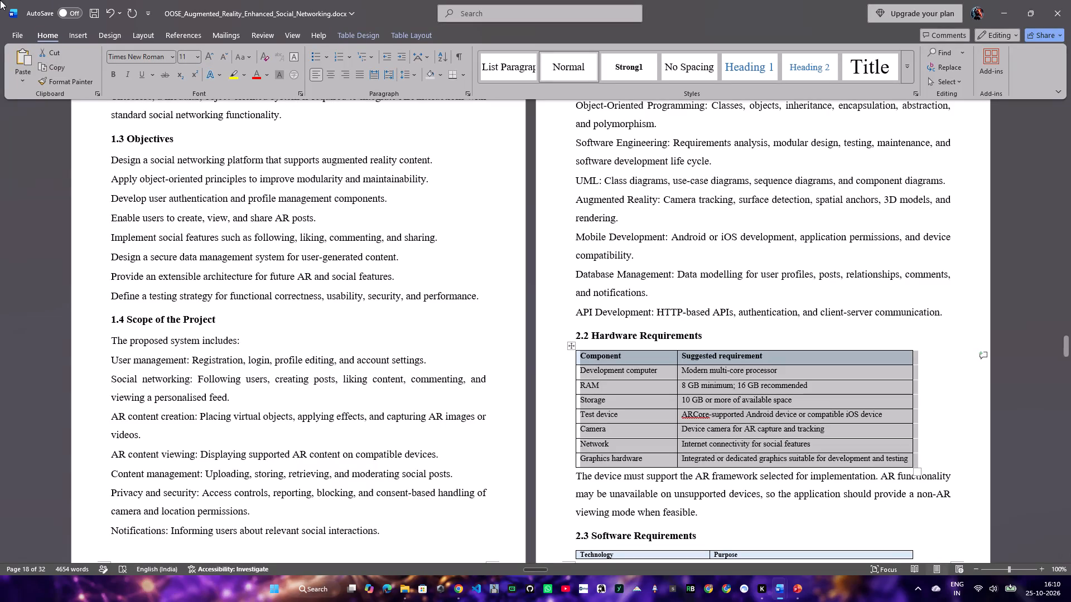
{"action": "scroll", "coordinate": [679, 342], "scroll_direction": "down", "scroll_amount": 4}
{"action": "left_click", "coordinate": [790, 259]}
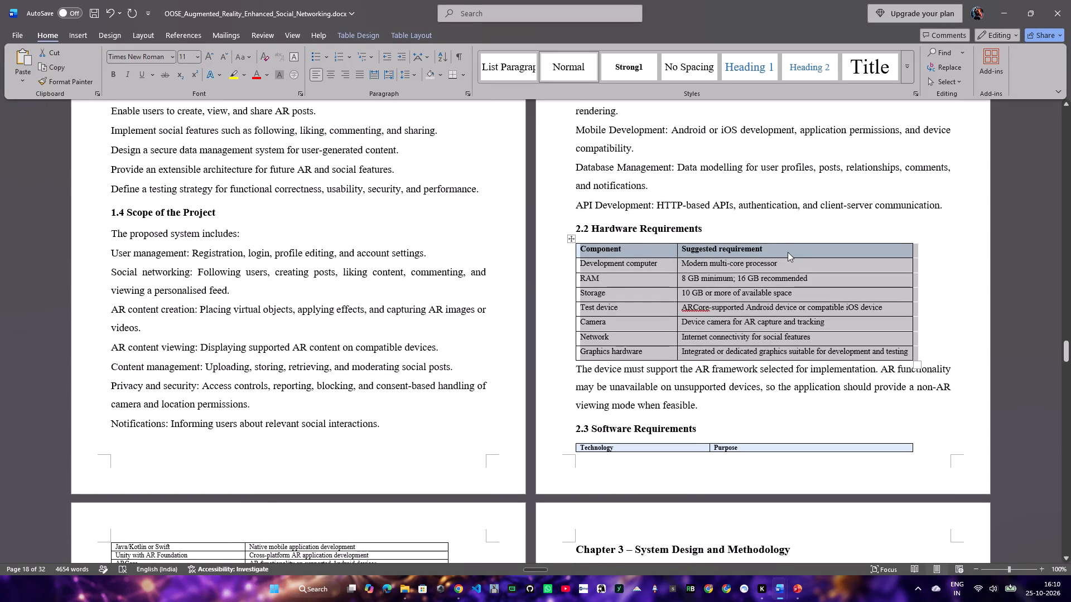
Shade the header row of the table under 2.2 Hardware Requirements grey.
{"action": "left_click", "coordinate": [788, 252]}
{"action": "left_click_drag", "start_coordinate": [787, 248], "coordinate": [571, 252]}
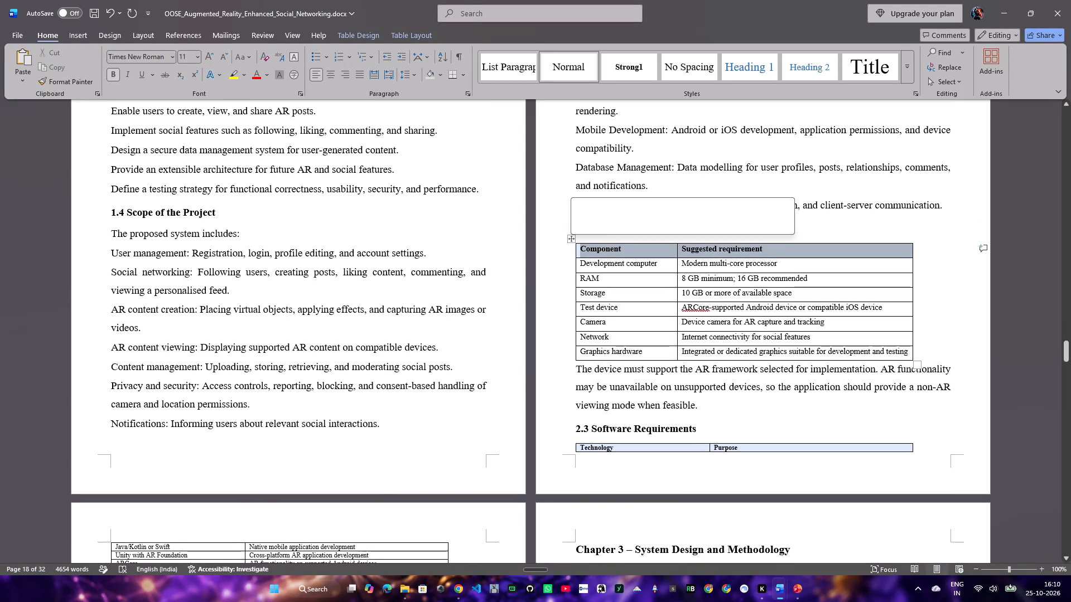
{"action": "left_click", "coordinate": [661, 223]}
Insert a blank paragraph before the "2.3 Software Requirements" heading so the section starts on the following page.
{"action": "scroll", "coordinate": [681, 331], "scroll_direction": "down", "scroll_amount": 4}
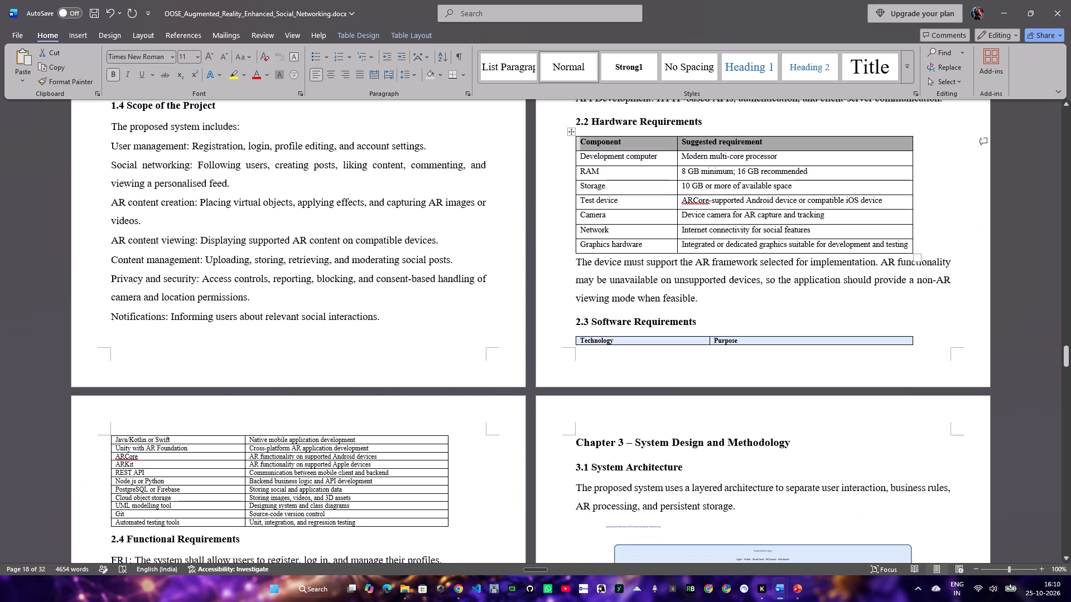
{"action": "left_click", "coordinate": [575, 321]}
{"action": "key", "text": "Return"}
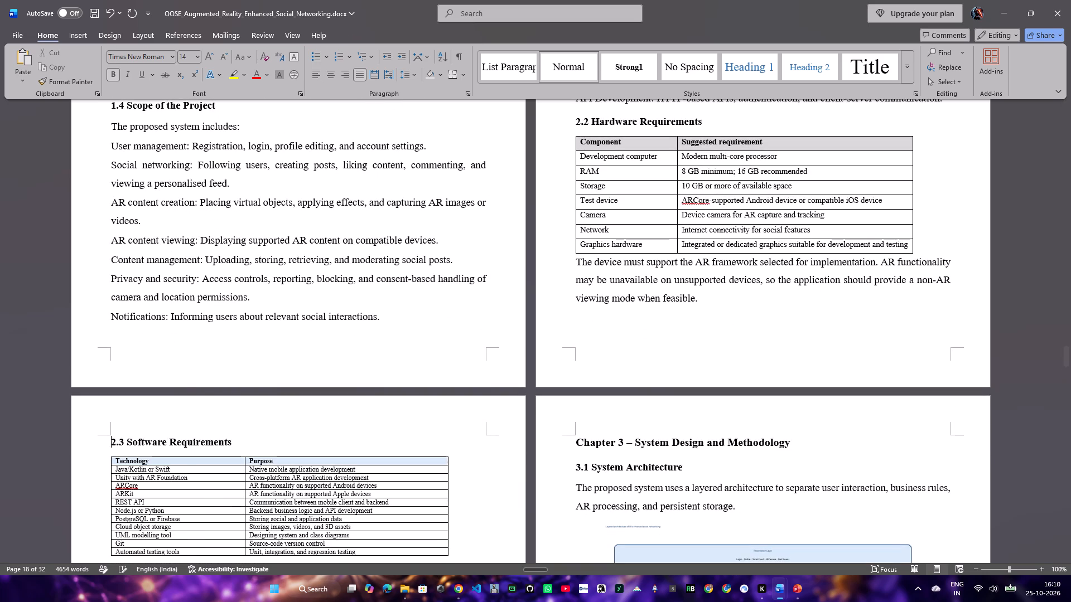
Loosen the line spacing of all rows in the table under 2.3 Software Requirements.
{"action": "scroll", "coordinate": [570, 487], "scroll_direction": "down", "scroll_amount": 3}
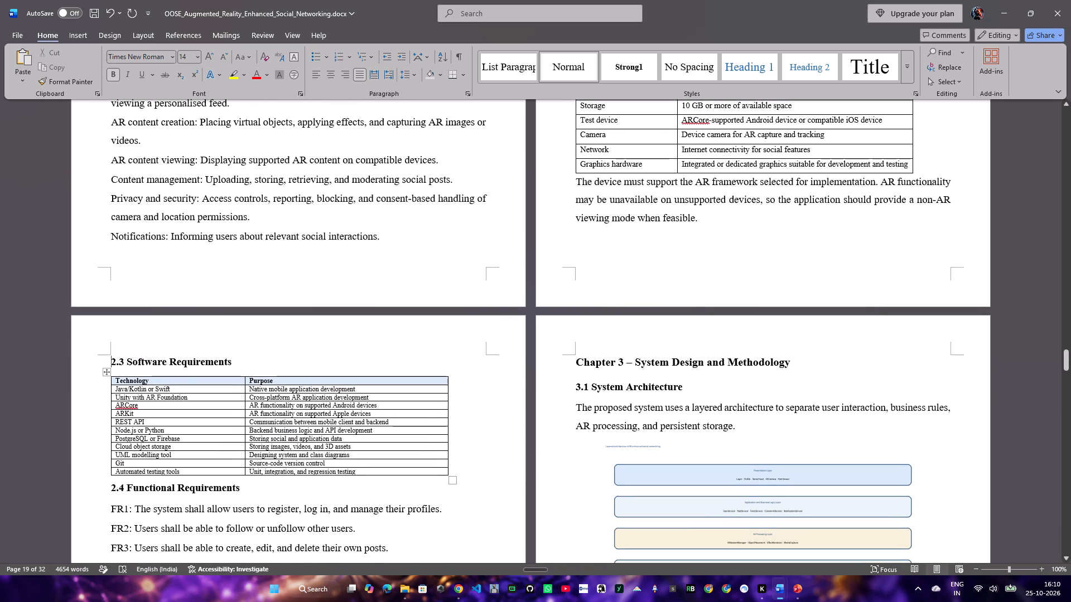
{"action": "left_click_drag", "start_coordinate": [435, 470], "coordinate": [113, 380]}
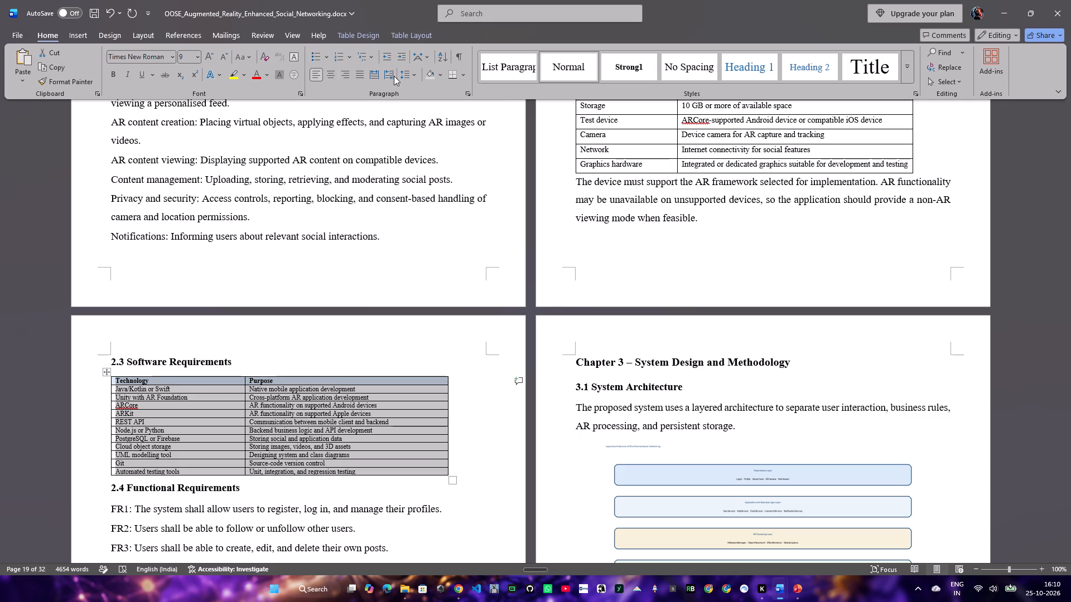
{"action": "left_click", "coordinate": [409, 74]}
{"action": "left_click", "coordinate": [413, 114]}
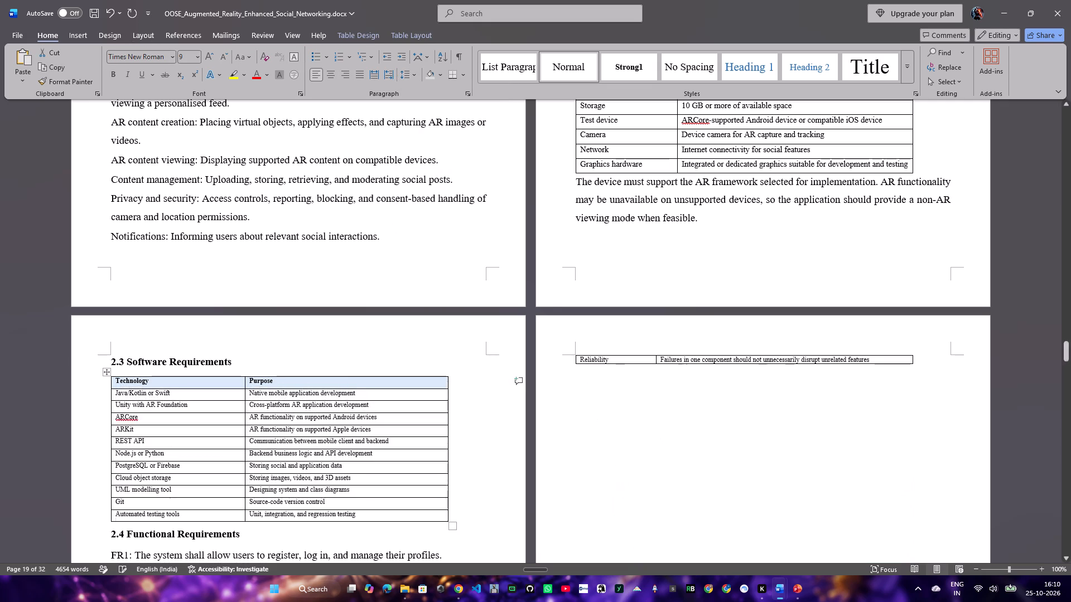
Set the font size of the whole Software Requirements table to 11.
{"action": "left_click", "coordinate": [181, 60]}
{"action": "type", "text": "11"}
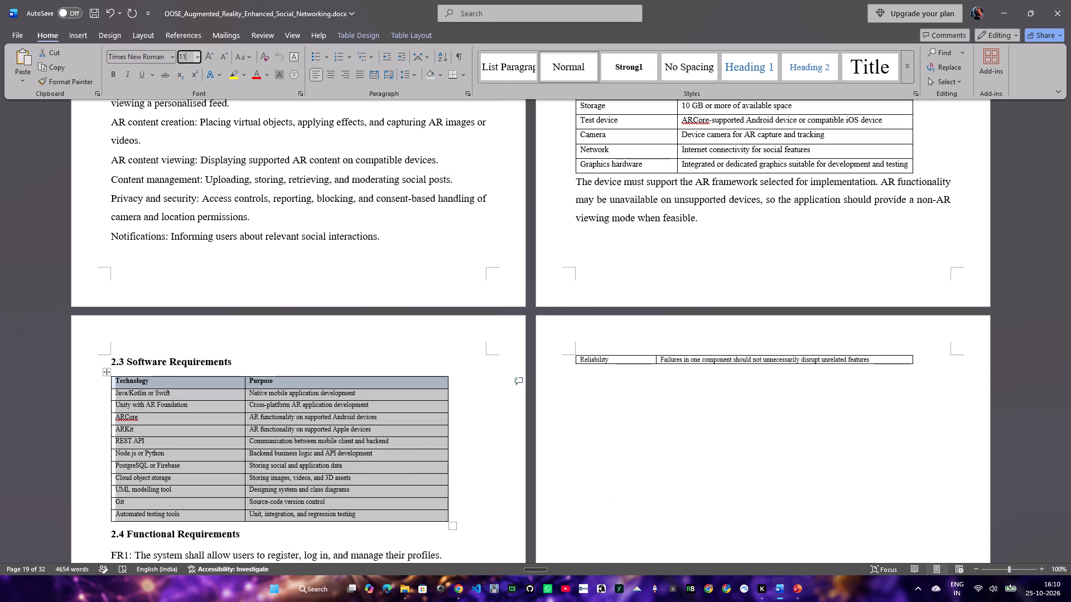
{"action": "key", "text": "Return"}
Shade the header row of the Software Requirements table grey, matching the Hardware Requirements table.
{"action": "scroll", "coordinate": [259, 310], "scroll_direction": "down", "scroll_amount": 3}
{"action": "left_click", "coordinate": [350, 318]}
{"action": "left_click_drag", "start_coordinate": [330, 306], "coordinate": [199, 307]}
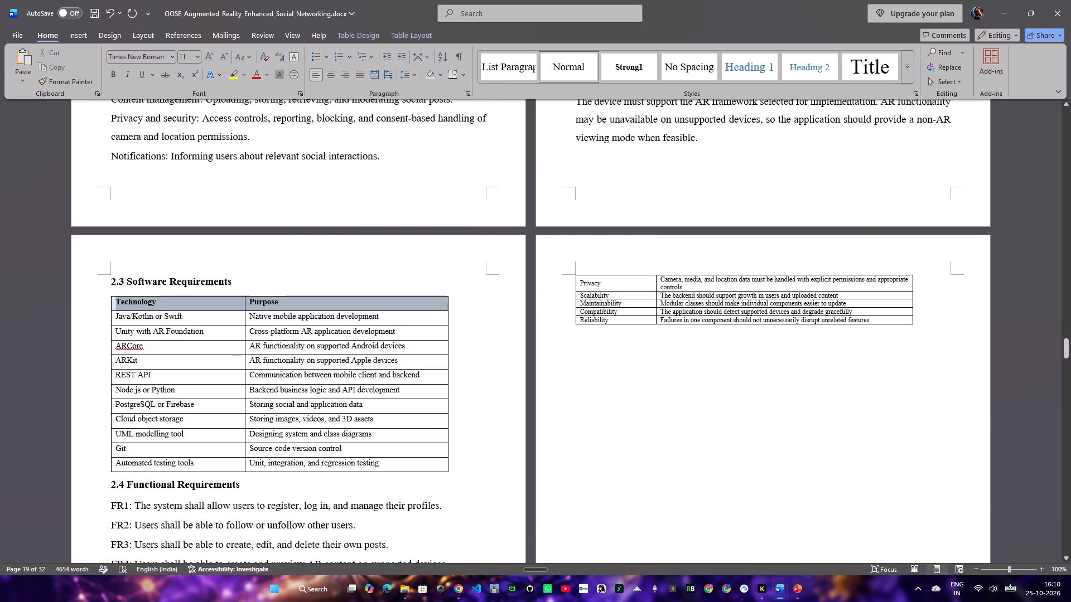
{"action": "left_click_drag", "start_coordinate": [199, 307], "coordinate": [175, 308]}
{"action": "left_click", "coordinate": [273, 343]}
{"action": "left_click", "coordinate": [673, 373]}
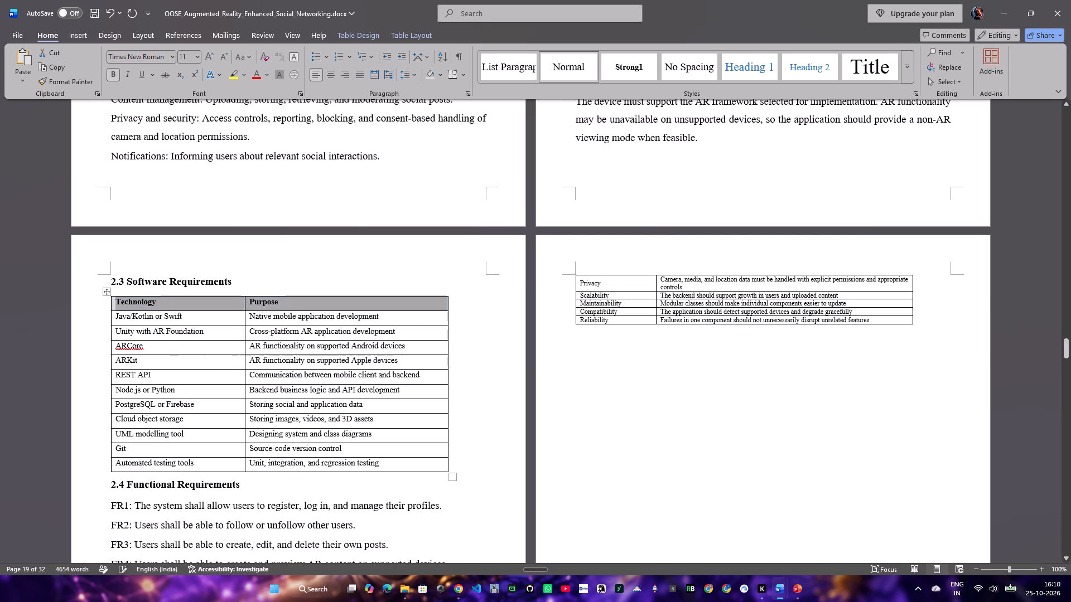
Insert three blank paragraphs before the "2.5 Non-Functional Requirements" heading to push it and its table onto the following page.
{"action": "scroll", "coordinate": [633, 360], "scroll_direction": "down", "scroll_amount": 13}
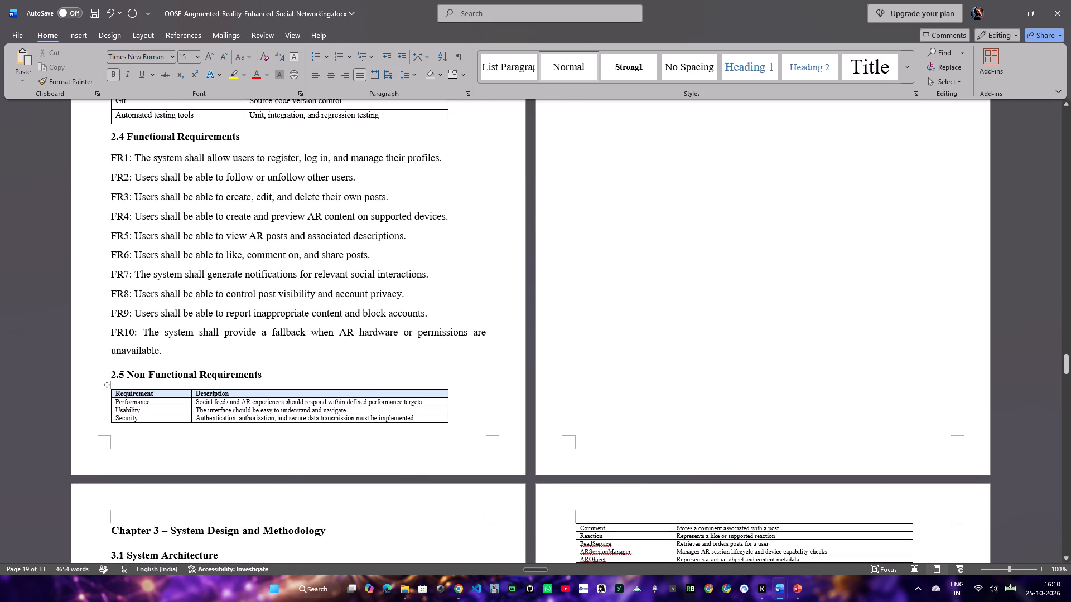
{"action": "left_click", "coordinate": [115, 367]}
{"action": "left_click", "coordinate": [111, 361]}
{"action": "left_click", "coordinate": [111, 366]}
{"action": "key", "text": "Return"}
{"action": "key", "text": "Return"}
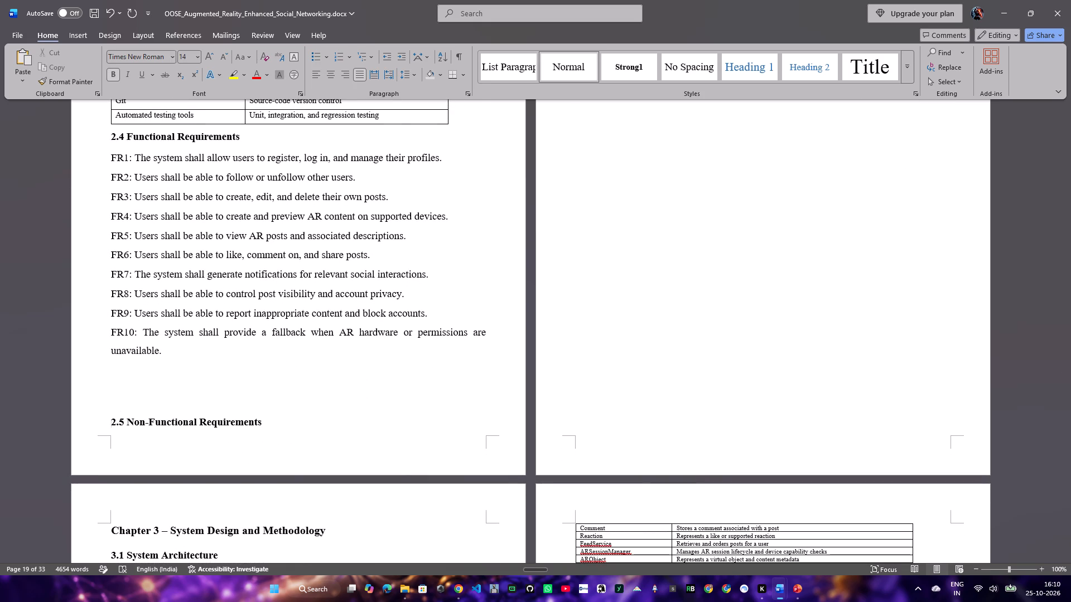
{"action": "key", "text": "Return"}
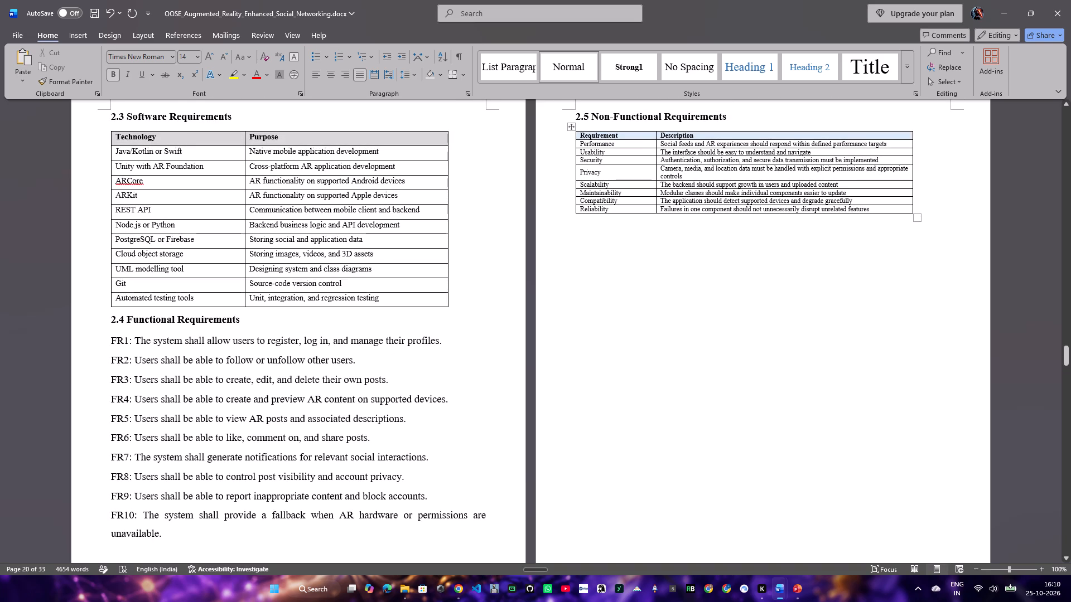
Loosen the line spacing of all rows in the table under 2.5 Non-Functional Requirements.
{"action": "left_click_drag", "start_coordinate": [886, 211], "coordinate": [624, 179]}
{"action": "left_click_drag", "start_coordinate": [872, 208], "coordinate": [869, 208]}
{"action": "left_click_drag", "start_coordinate": [869, 208], "coordinate": [592, 137]}
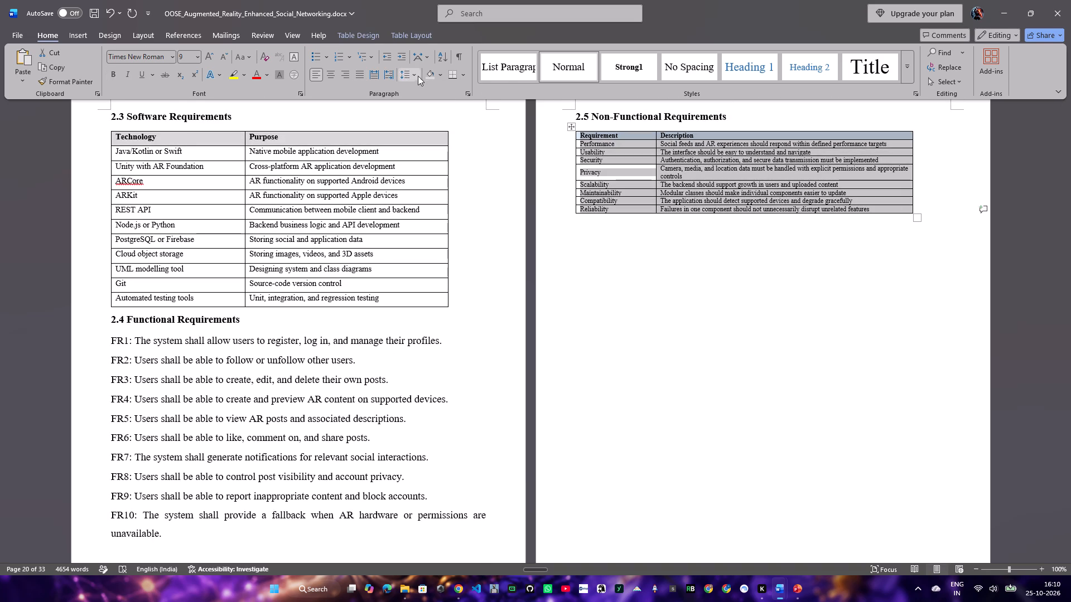
{"action": "left_click", "coordinate": [418, 73]}
{"action": "left_click", "coordinate": [436, 123]}
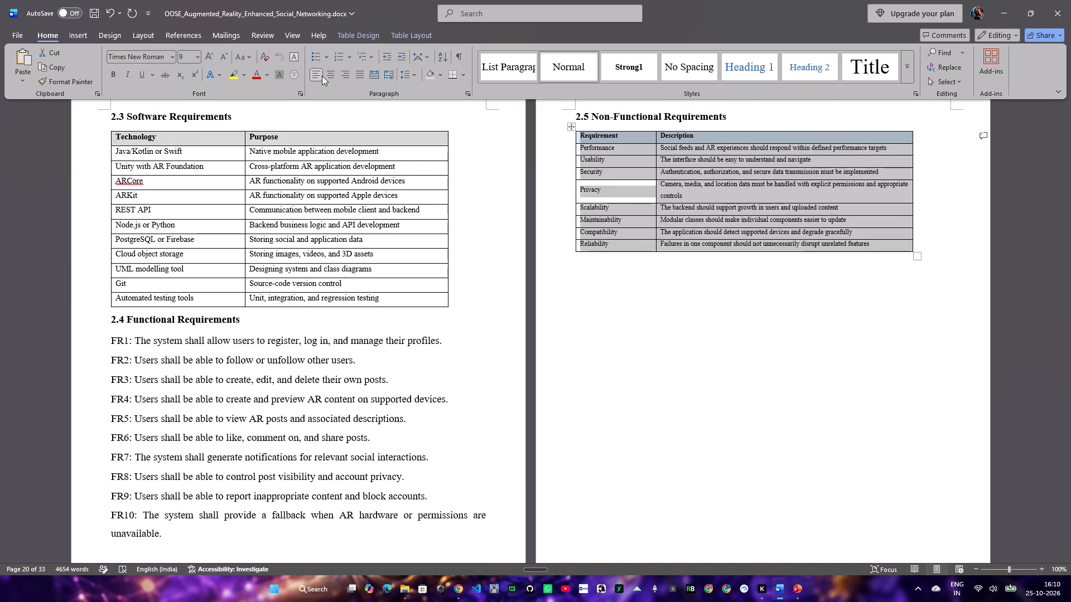
Set the font size of the whole Non-Functional Requirements table to 11.
{"action": "left_click", "coordinate": [185, 56]}
{"action": "type", "text": "11"}
{"action": "key", "text": "Return"}
Shade the header row of the Non-Functional Requirements table grey.
{"action": "left_click", "coordinate": [747, 134]}
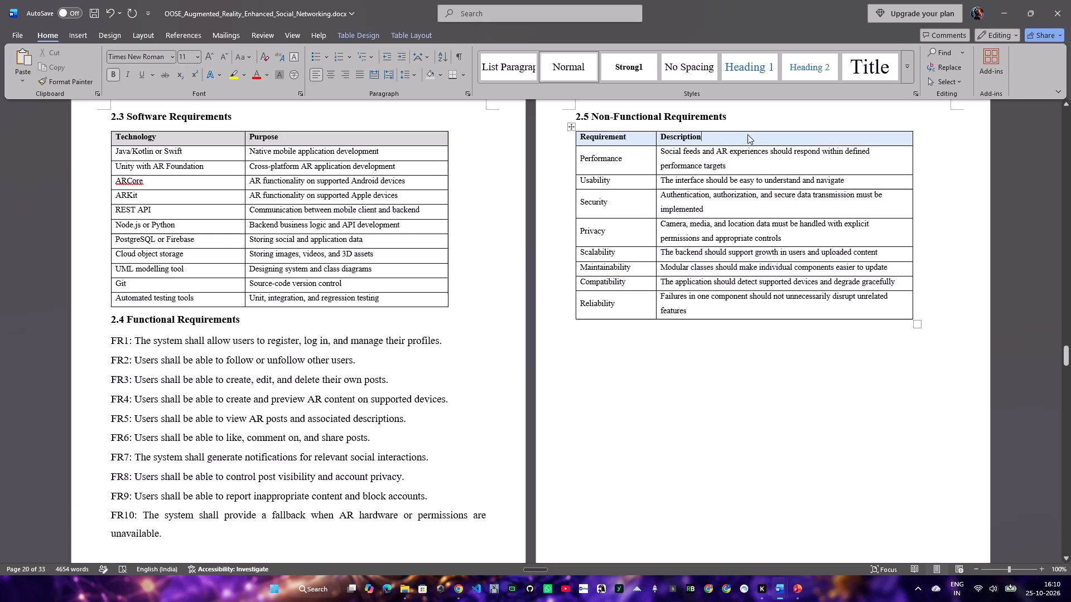
{"action": "left_click_drag", "start_coordinate": [742, 138], "coordinate": [596, 131]}
{"action": "left_click", "coordinate": [433, 74]}
{"action": "left_click", "coordinate": [694, 203]}
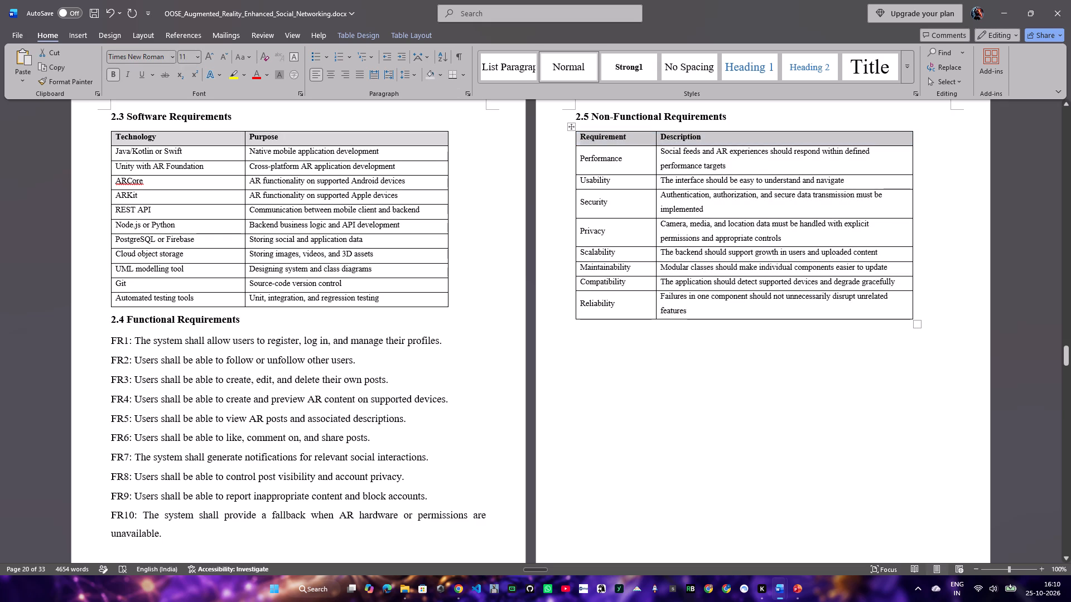
Replace the dash in the "Chapter 3 – System Design and Methodology" heading with a colon.
{"action": "scroll", "coordinate": [690, 236], "scroll_direction": "down", "scroll_amount": 9}
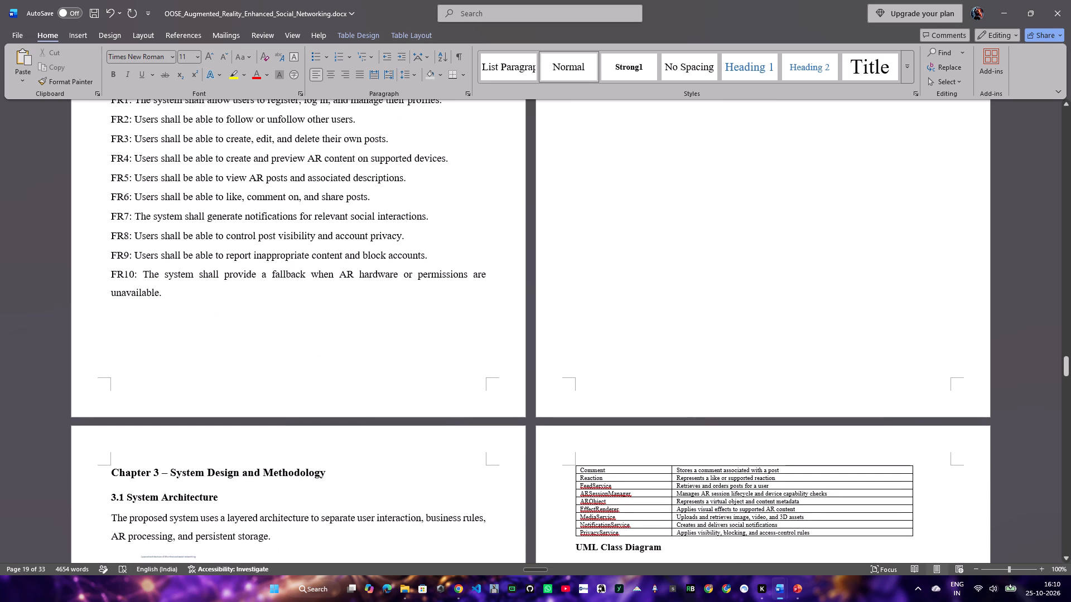
{"action": "scroll", "coordinate": [698, 251], "scroll_direction": "down", "scroll_amount": 9}
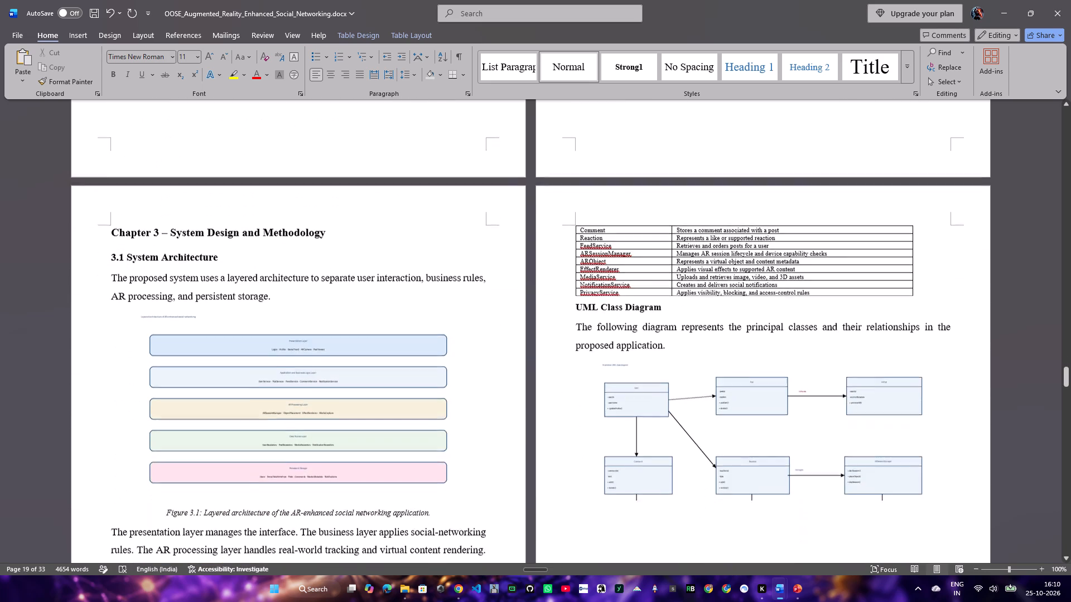
{"action": "scroll", "coordinate": [624, 287], "scroll_direction": "down", "scroll_amount": 3}
{"action": "left_click", "coordinate": [358, 303]}
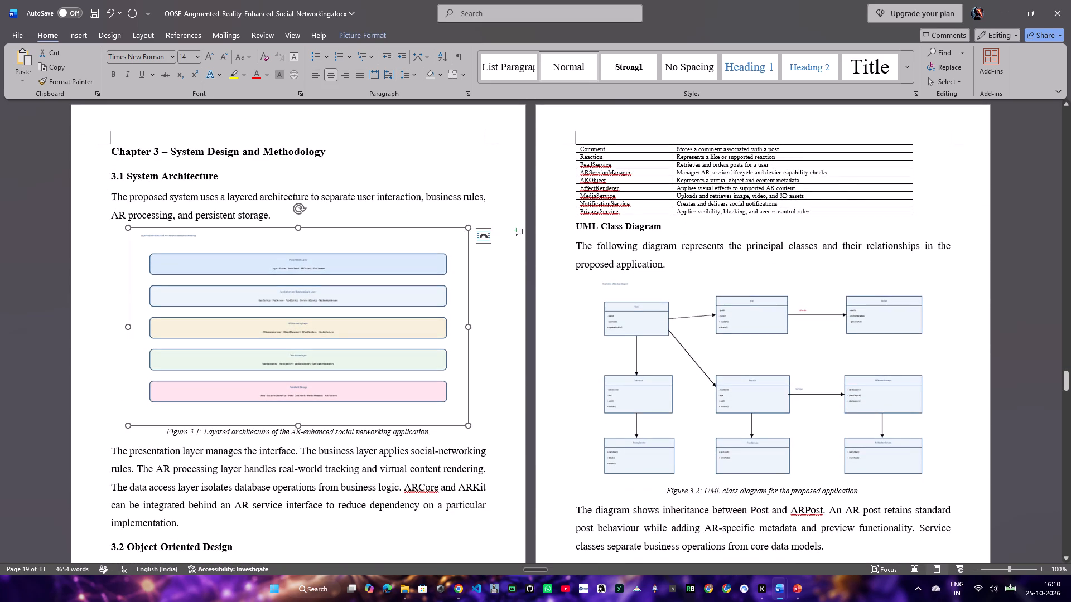
{"action": "scroll", "coordinate": [360, 303], "scroll_direction": "up", "scroll_amount": 3}
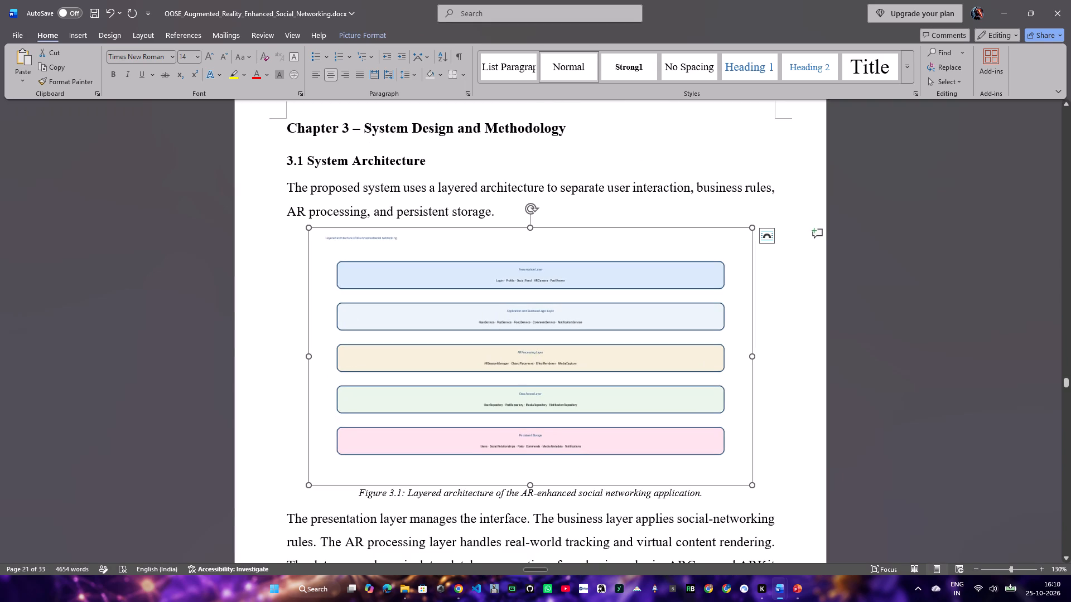
{"action": "double_click", "coordinate": [358, 130]}
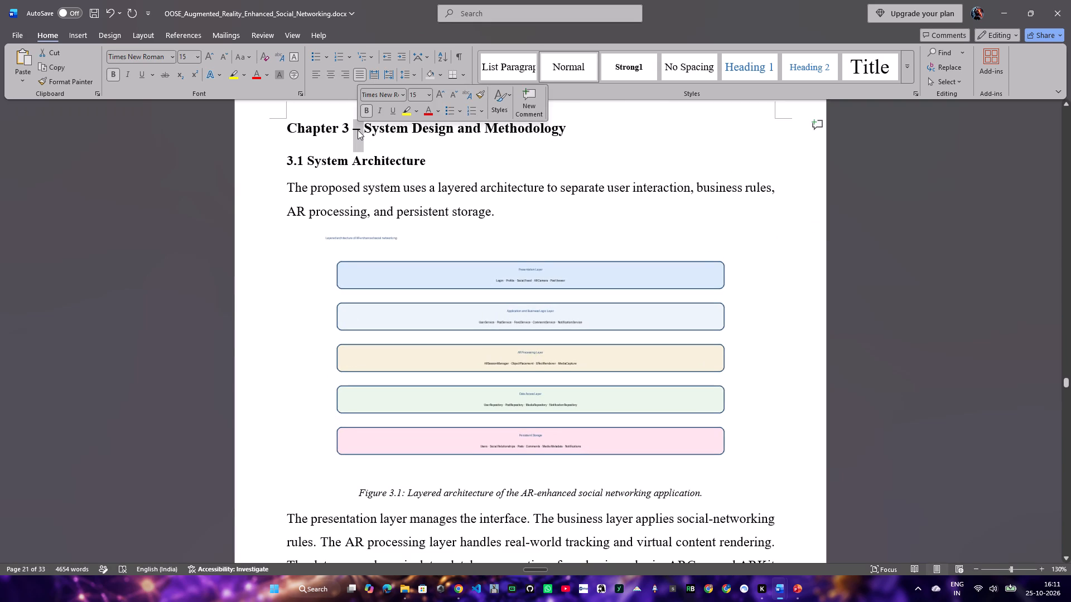
{"action": "key", "text": "shift+colon"}
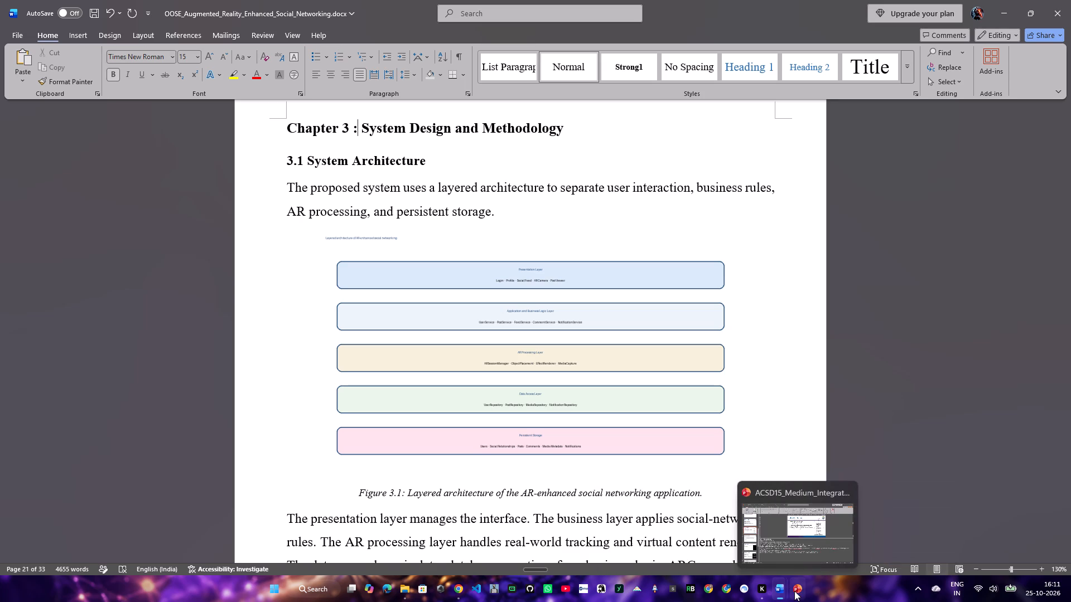
Close the open ACSD15 Medium-Integrated presentation in PowerPoint.
{"action": "left_click", "coordinate": [852, 497]}
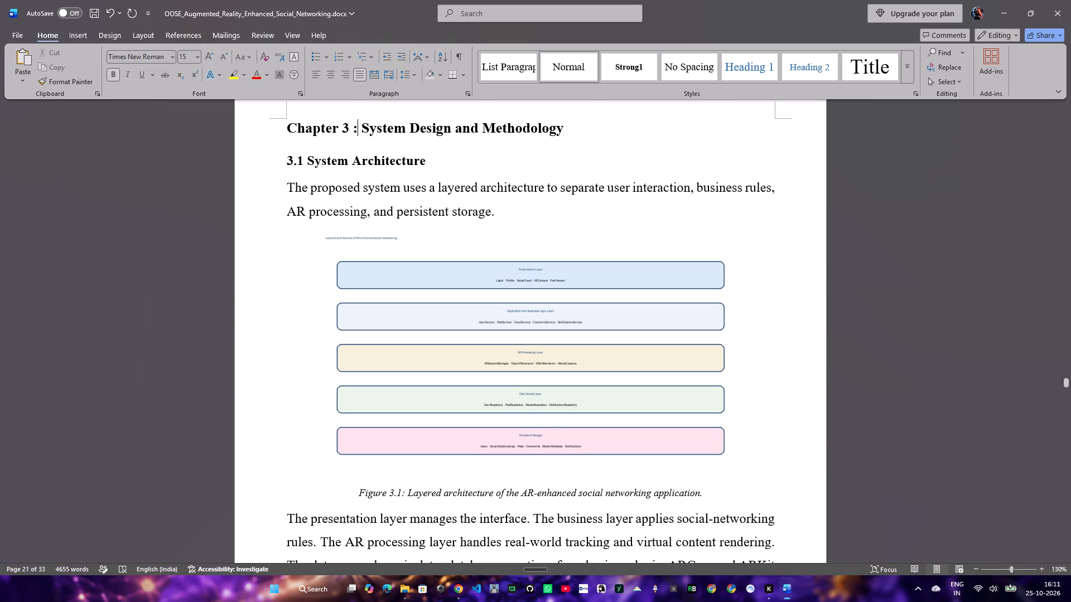
Open the OOSE Augmented Reality Enhanced Social Networking presentation from the ppt2 folder inside nikkyAATS on drive D in PowerPoint.
{"action": "left_click", "coordinate": [413, 593]}
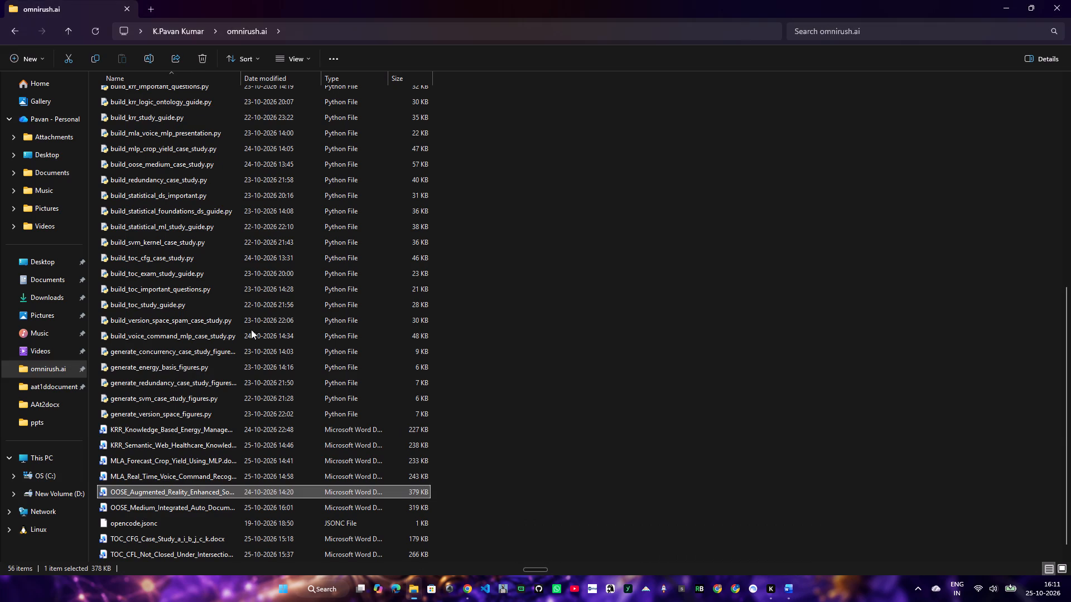
{"action": "left_click", "coordinate": [41, 491]}
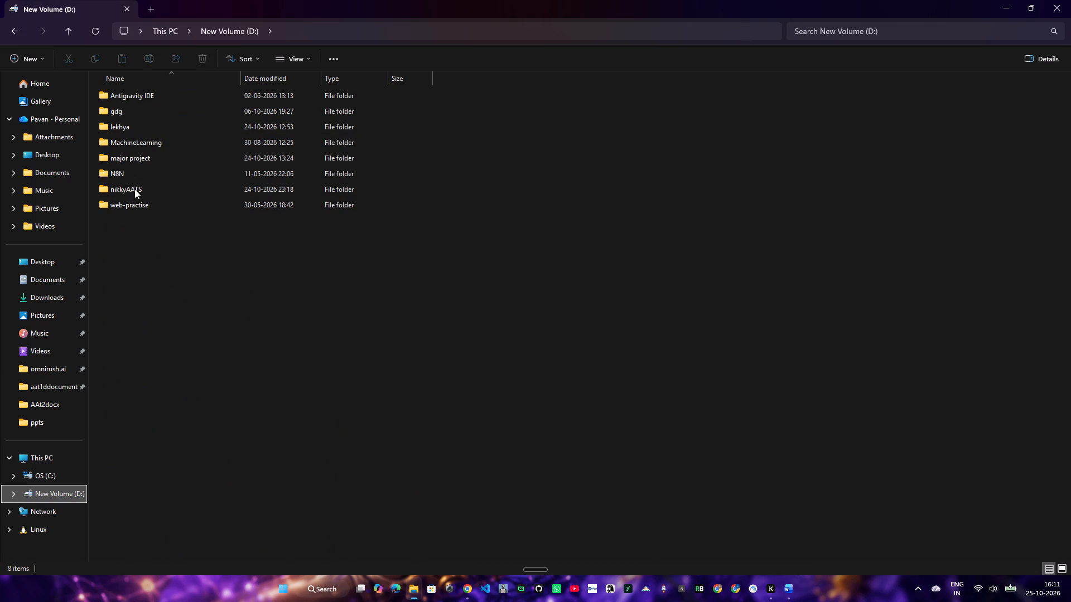
{"action": "left_click", "coordinate": [134, 189]}
{"action": "double_click", "coordinate": [134, 189]}
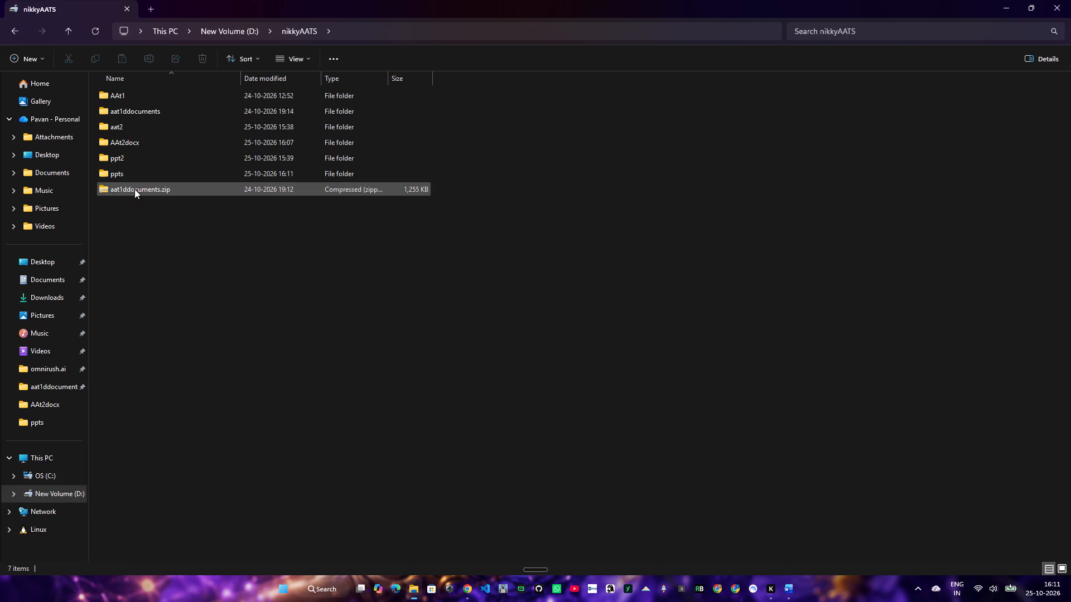
{"action": "double_click", "coordinate": [119, 159]}
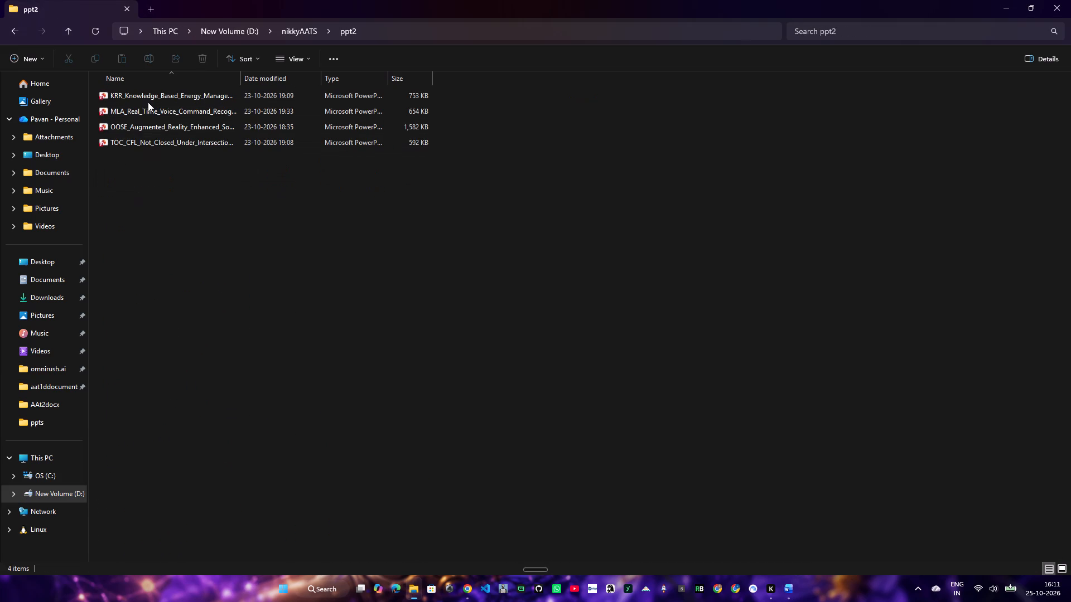
{"action": "double_click", "coordinate": [148, 127]}
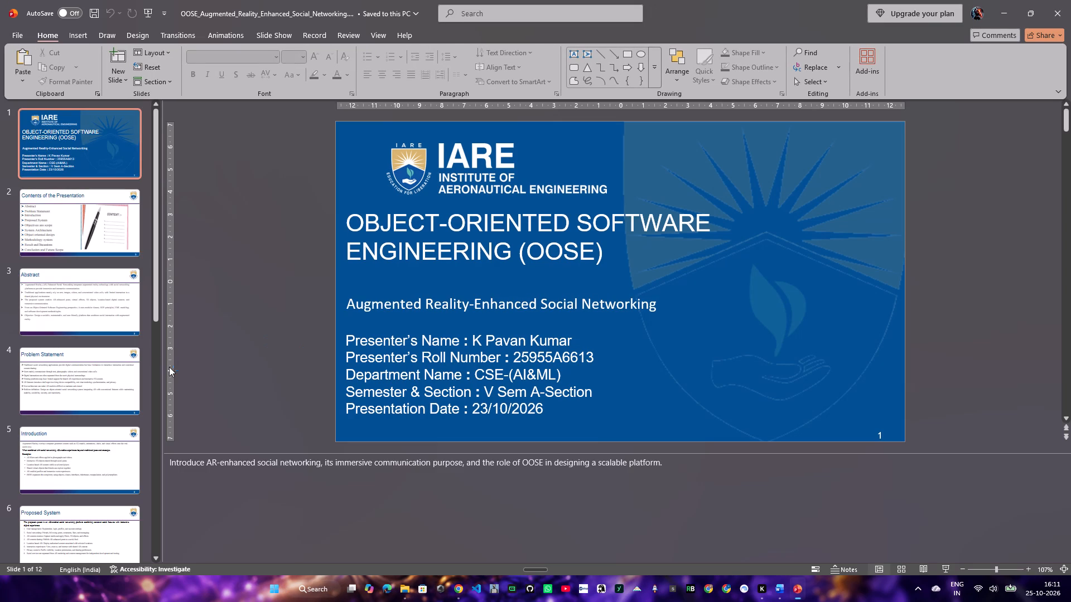
Copy the layered architecture picture from the System Architecture slide of the presentation.
{"action": "scroll", "coordinate": [89, 388], "scroll_direction": "down", "scroll_amount": 4}
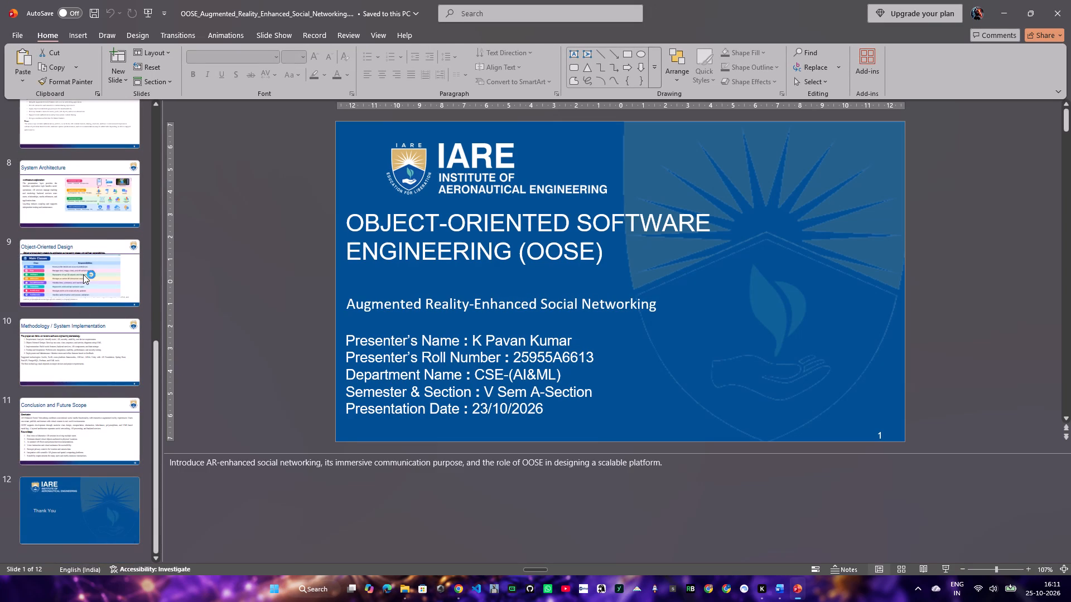
{"action": "left_click", "coordinate": [83, 274]}
{"action": "scroll", "coordinate": [83, 274], "scroll_direction": "up", "scroll_amount": 1}
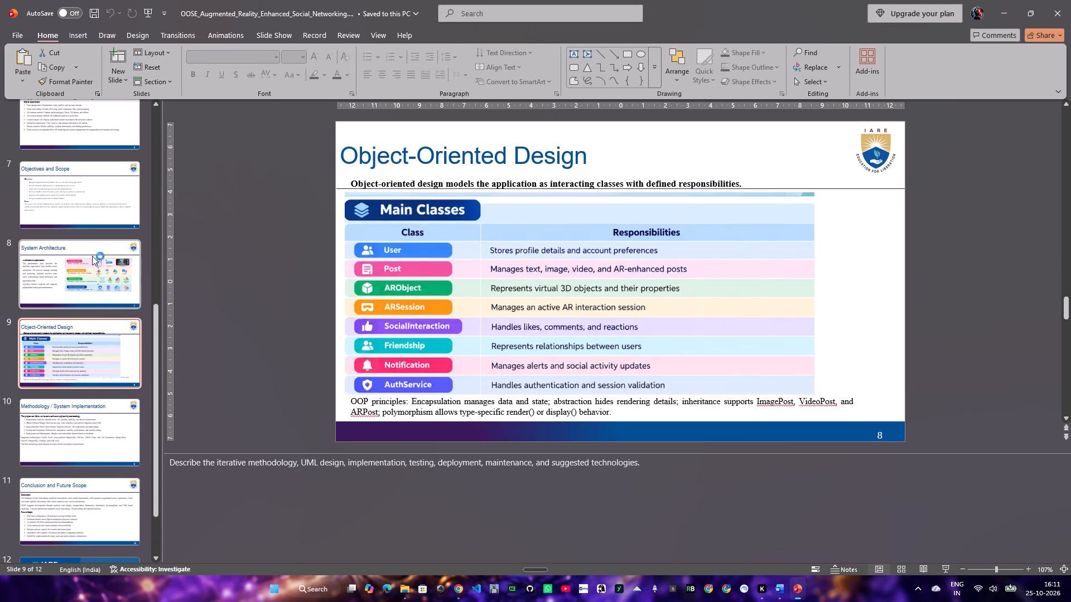
{"action": "left_click", "coordinate": [86, 259]}
{"action": "scroll", "coordinate": [86, 259], "scroll_direction": "up", "scroll_amount": 1}
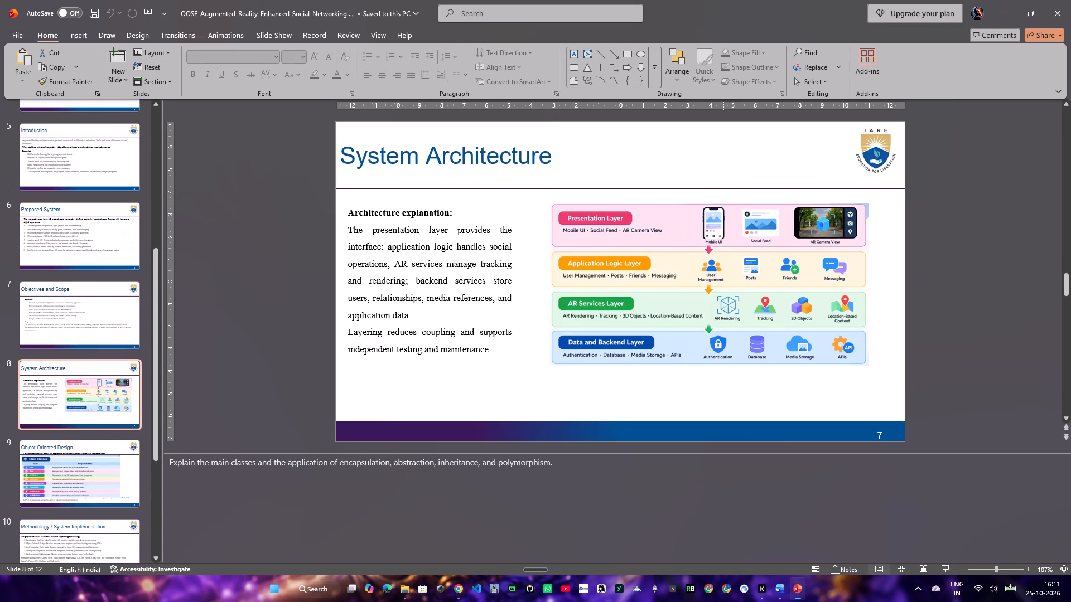
{"action": "left_click", "coordinate": [628, 247]}
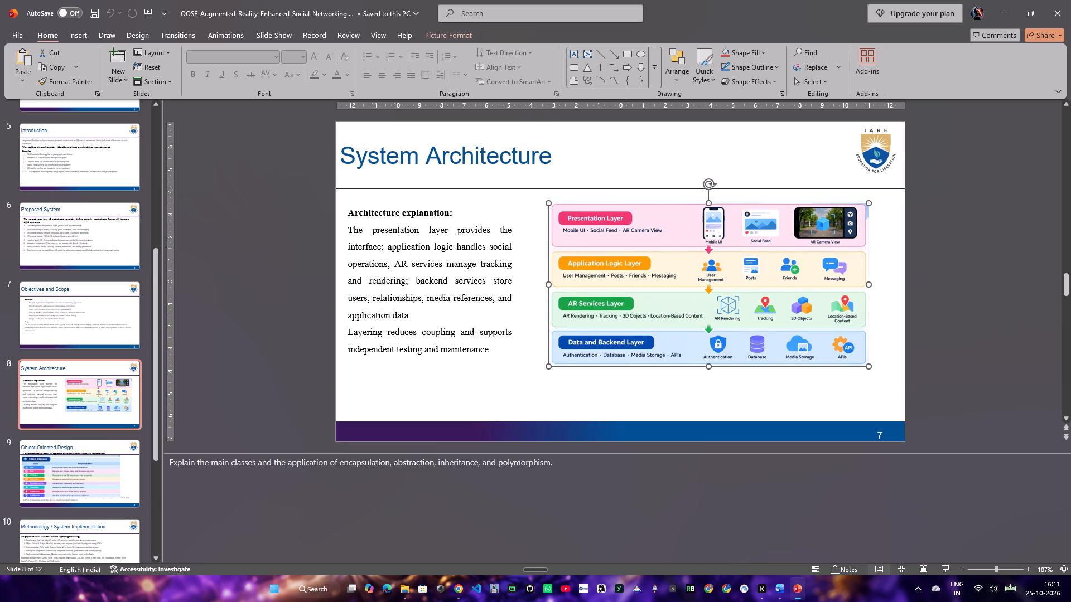
{"action": "key", "text": "ctrl+c"}
In the Word report, replace the old layered architecture diagram above the Figure 3.1 caption with the picture copied from the slide.
{"action": "key", "text": "alt+Tab"}
{"action": "key", "text": "alt+Tab"}
{"action": "key", "text": "alt+Tab"}
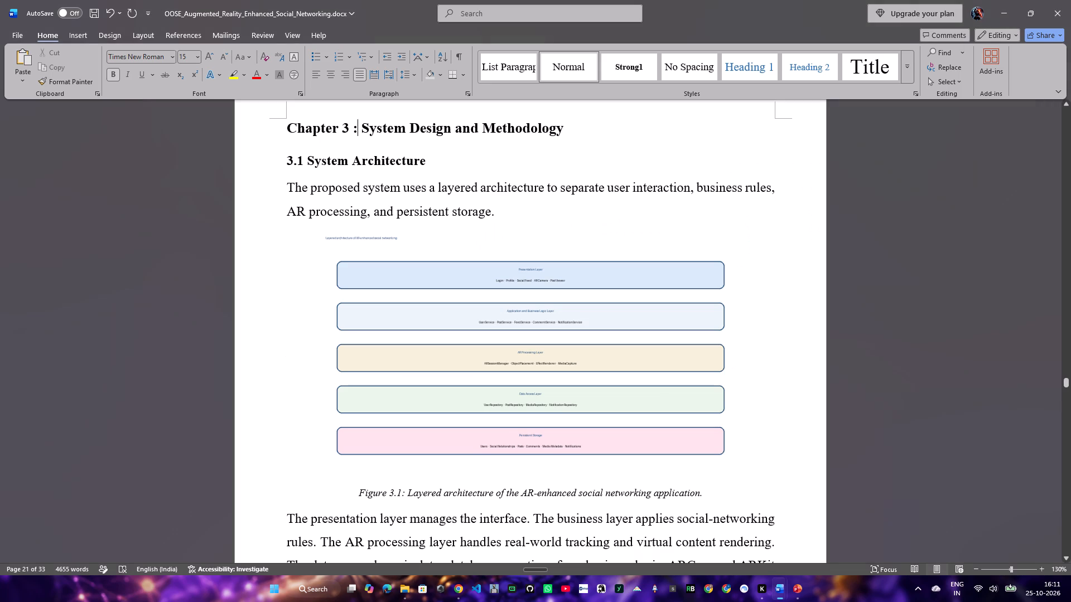
{"action": "left_click", "coordinate": [558, 333]}
{"action": "key", "text": "ctrl+v"}
{"action": "left_click", "coordinate": [575, 378]}
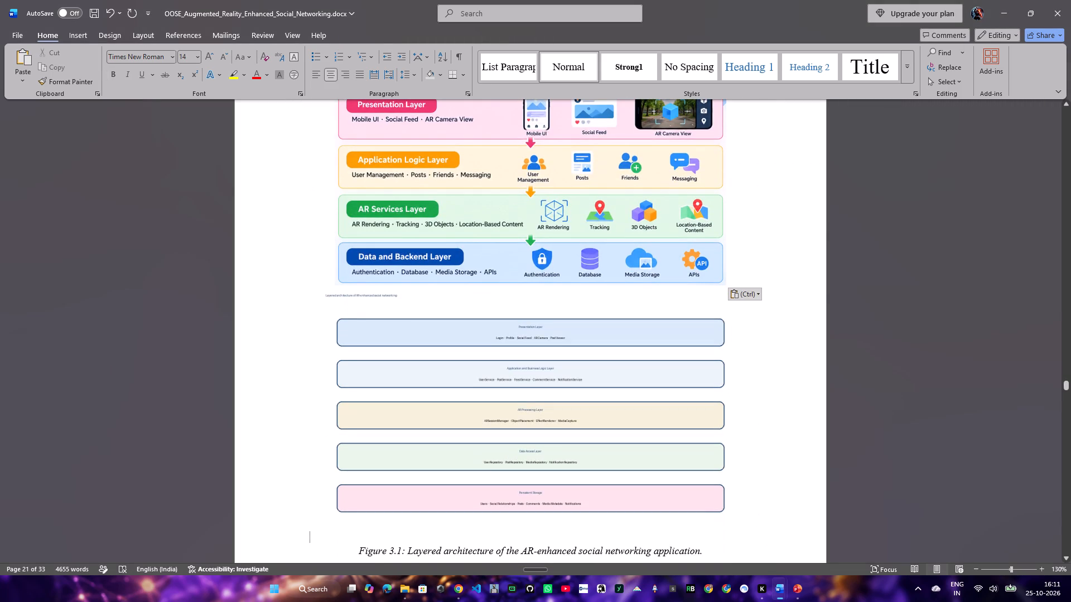
{"action": "key", "text": "Delete"}
Set the Class and Responsibilities table rows in section 3.2, from the header through EffectRenderer, to font size 11 with wider line spacing.
{"action": "scroll", "coordinate": [439, 381], "scroll_direction": "down", "scroll_amount": 4}
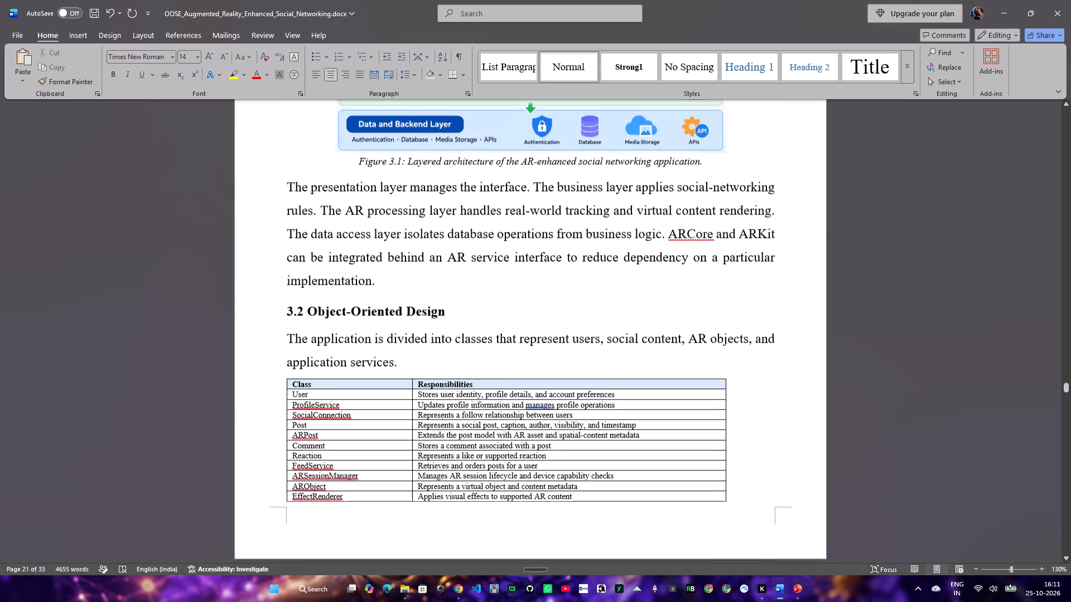
{"action": "scroll", "coordinate": [447, 377], "scroll_direction": "down", "scroll_amount": 2}
{"action": "left_click_drag", "start_coordinate": [581, 431], "coordinate": [293, 317]}
{"action": "left_click", "coordinate": [182, 57]}
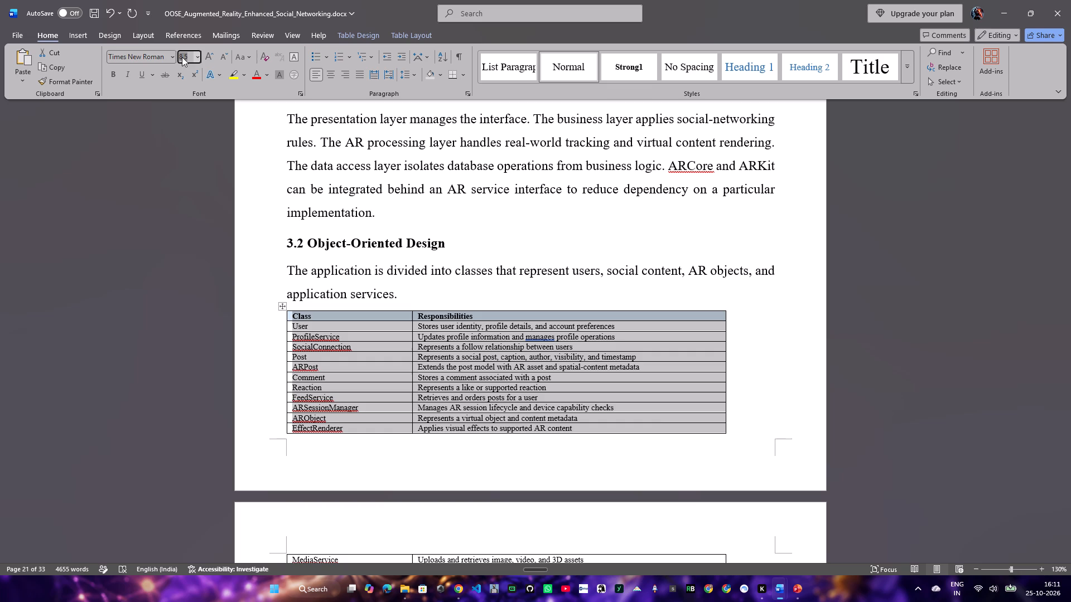
{"action": "type", "text": "11"}
{"action": "key", "text": "Return"}
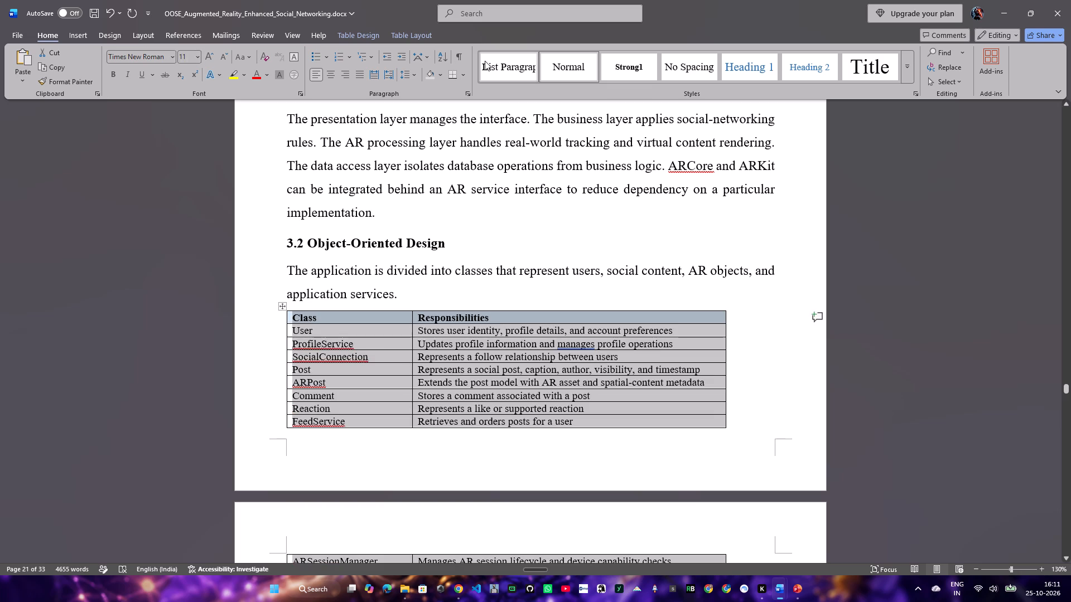
{"action": "left_click", "coordinate": [409, 71]}
{"action": "left_click", "coordinate": [435, 115]}
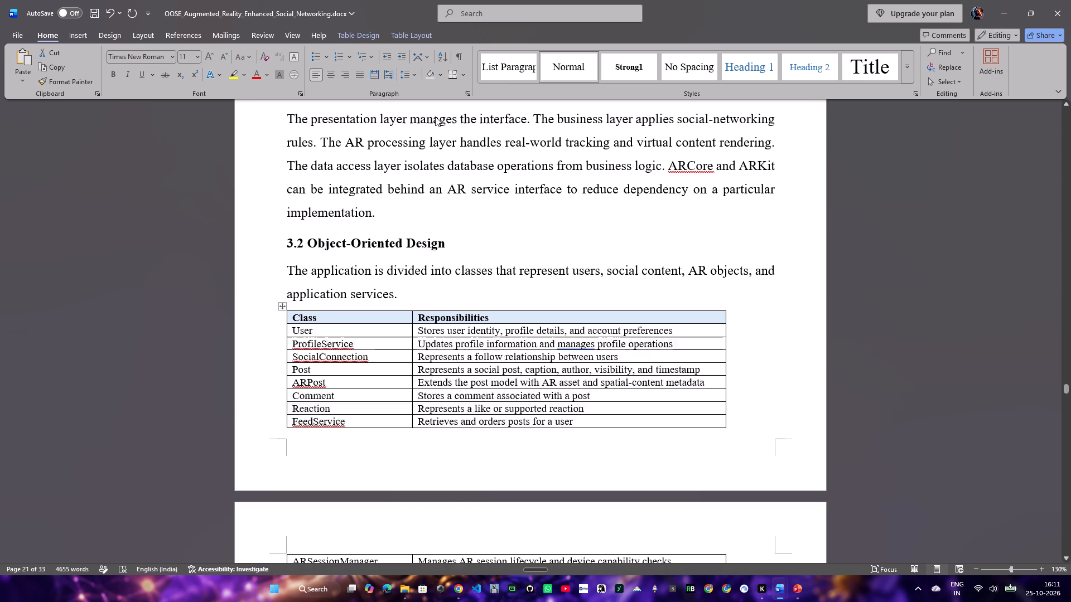
Shade the header row of the Class and Responsibilities table in section 3.2 grey.
{"action": "left_click", "coordinate": [537, 320]}
{"action": "left_click_drag", "start_coordinate": [537, 315], "coordinate": [356, 308]}
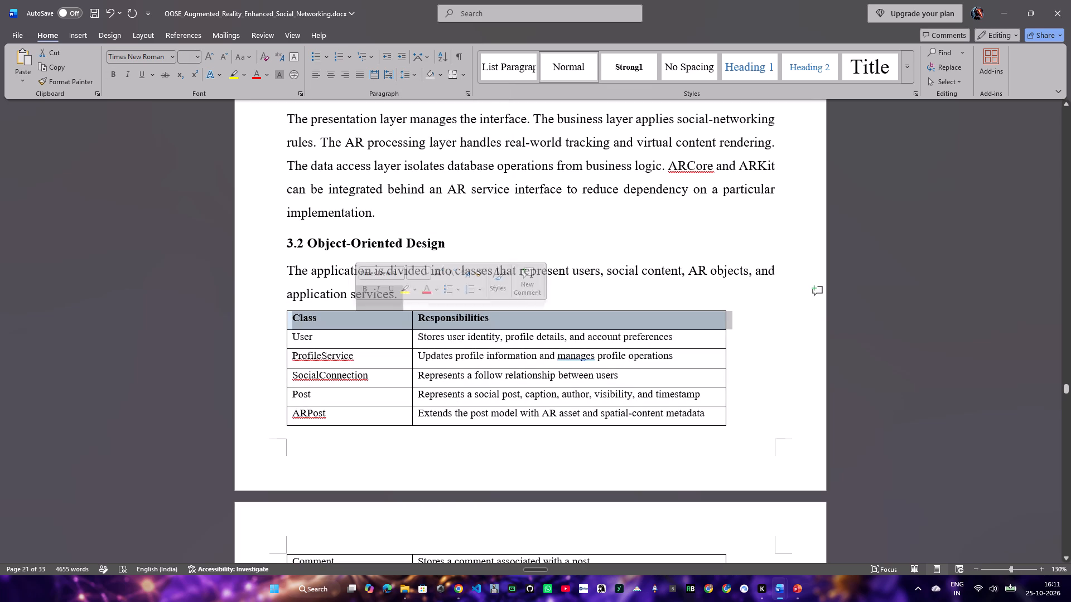
{"action": "left_click", "coordinate": [433, 242]}
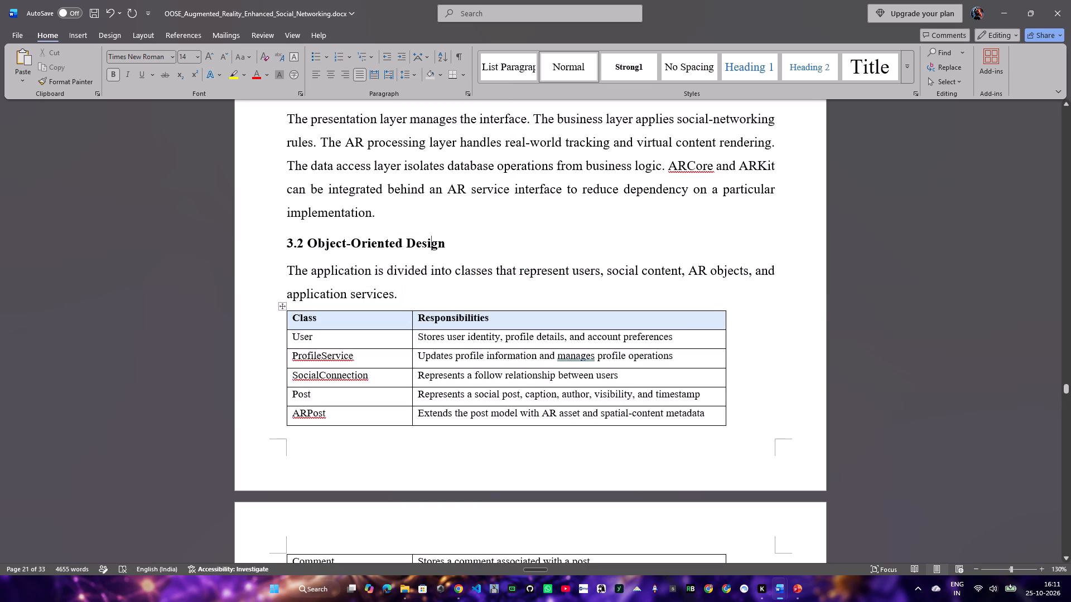
{"action": "left_click_drag", "start_coordinate": [506, 320], "coordinate": [361, 312]}
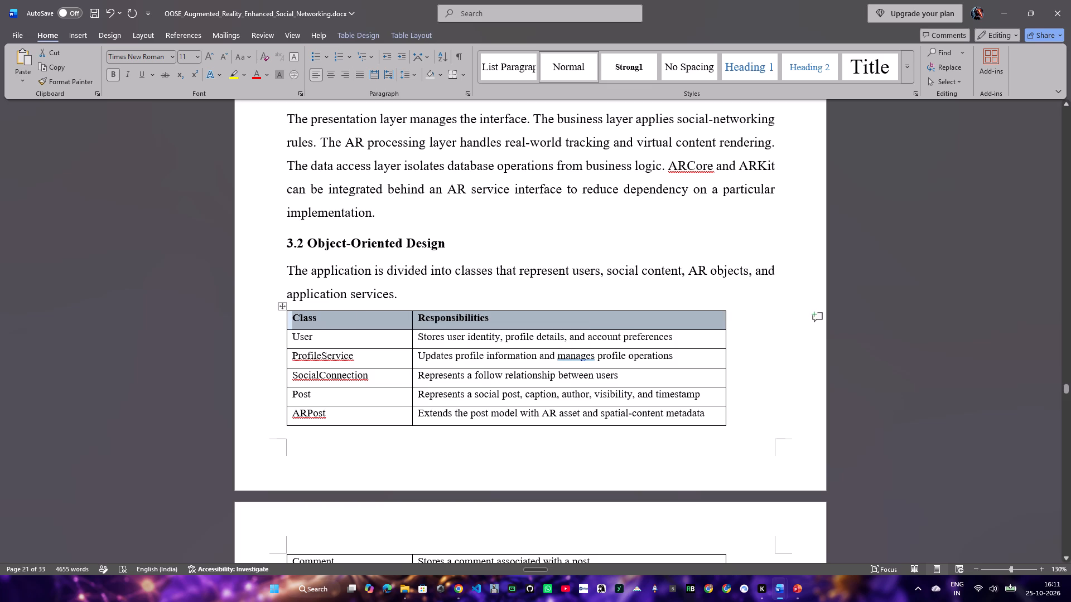
{"action": "left_click", "coordinate": [431, 72]}
{"action": "left_click", "coordinate": [500, 288]}
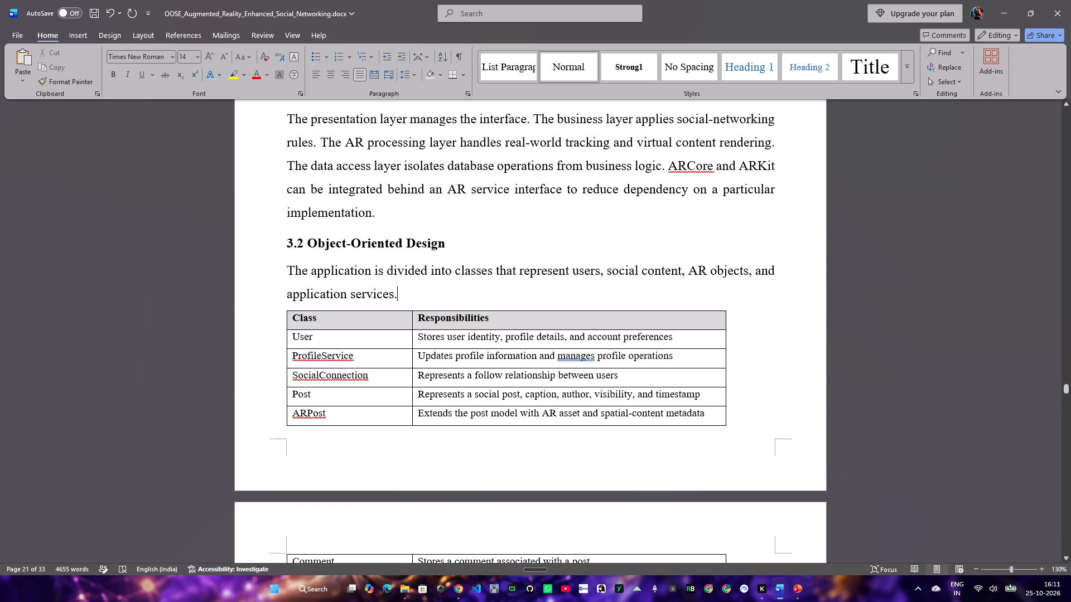
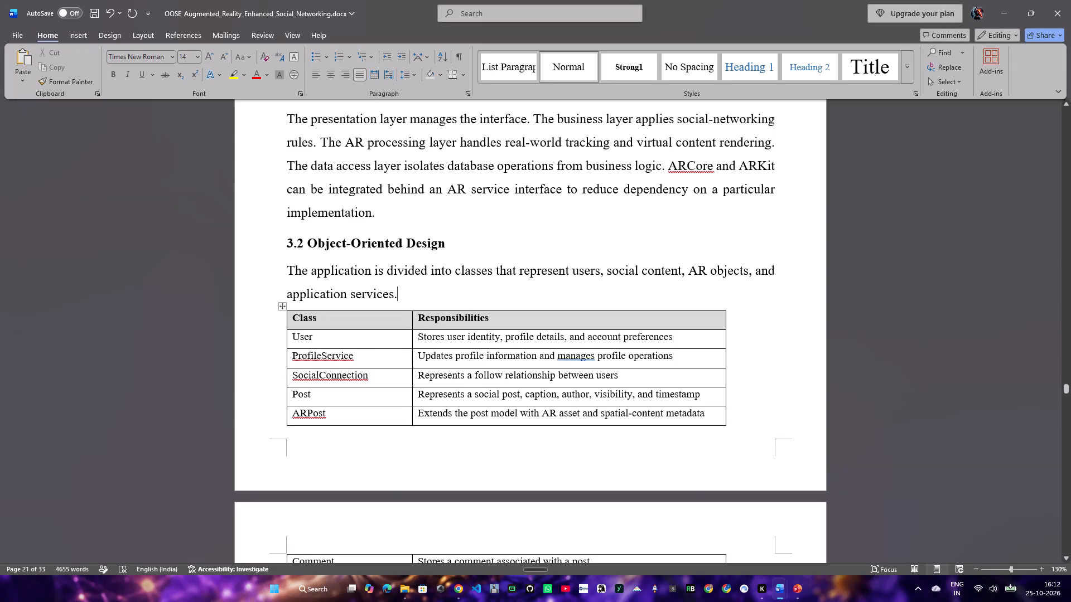
{"action": "left_click", "coordinate": [462, 586]}
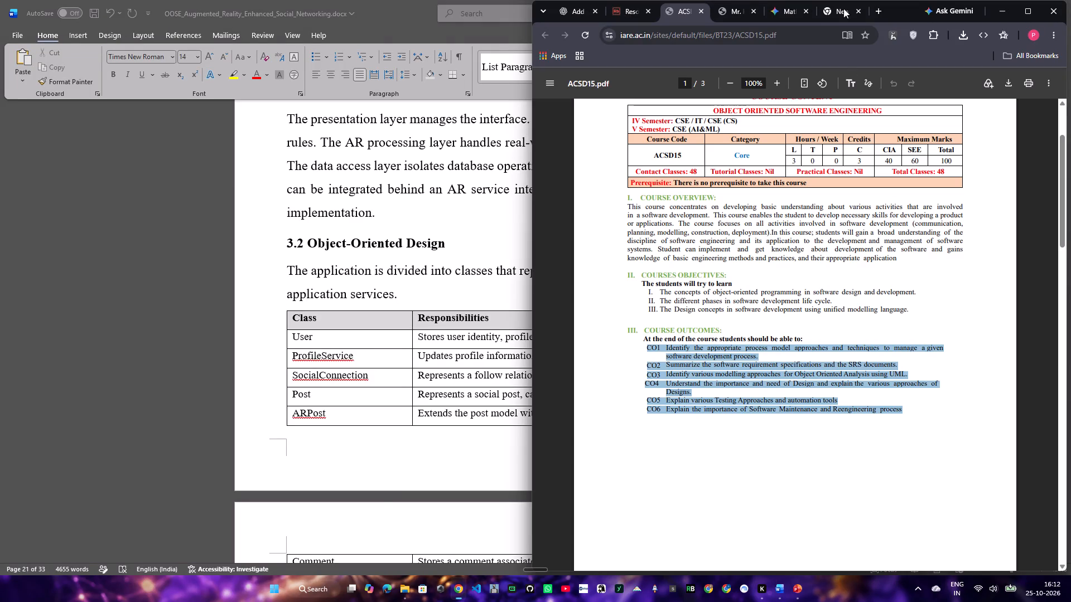
{"action": "left_click", "coordinate": [824, 11]}
{"action": "left_click", "coordinate": [720, 227]}
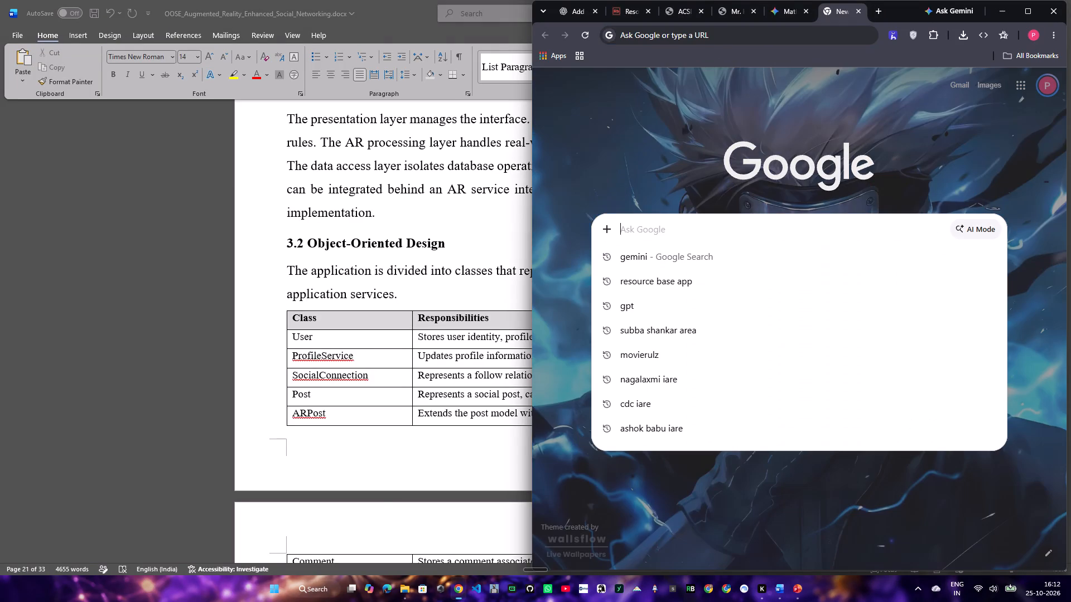
{"action": "type", "text": "valo mobile is released"}
{"action": "key", "text": "Return"}
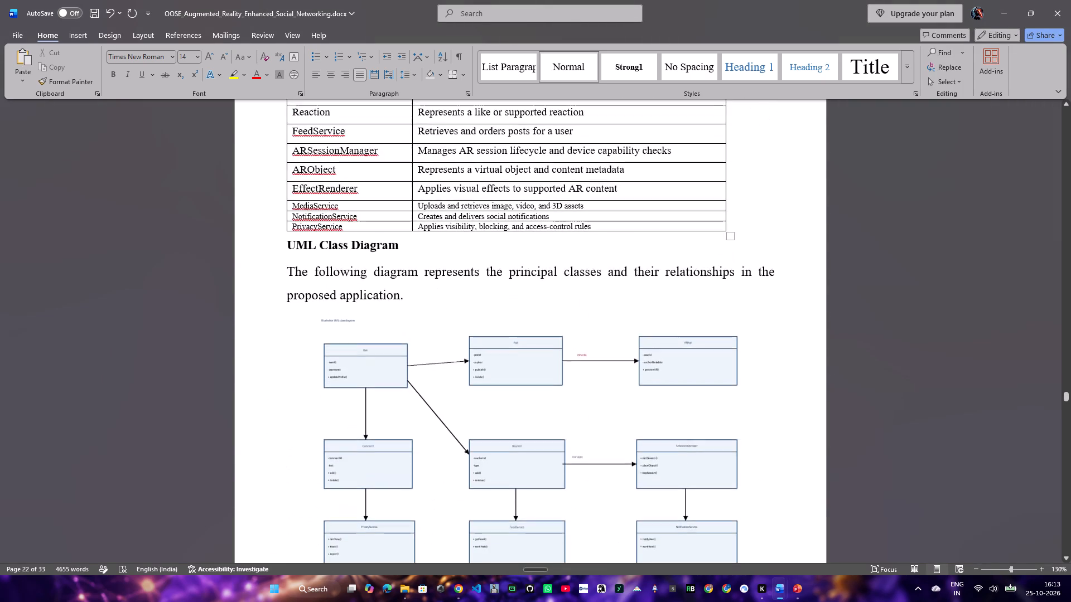
{"action": "scroll", "coordinate": [498, 275], "scroll_direction": "down", "scroll_amount": 18}
{"action": "scroll", "coordinate": [494, 285], "scroll_direction": "down", "scroll_amount": 8}
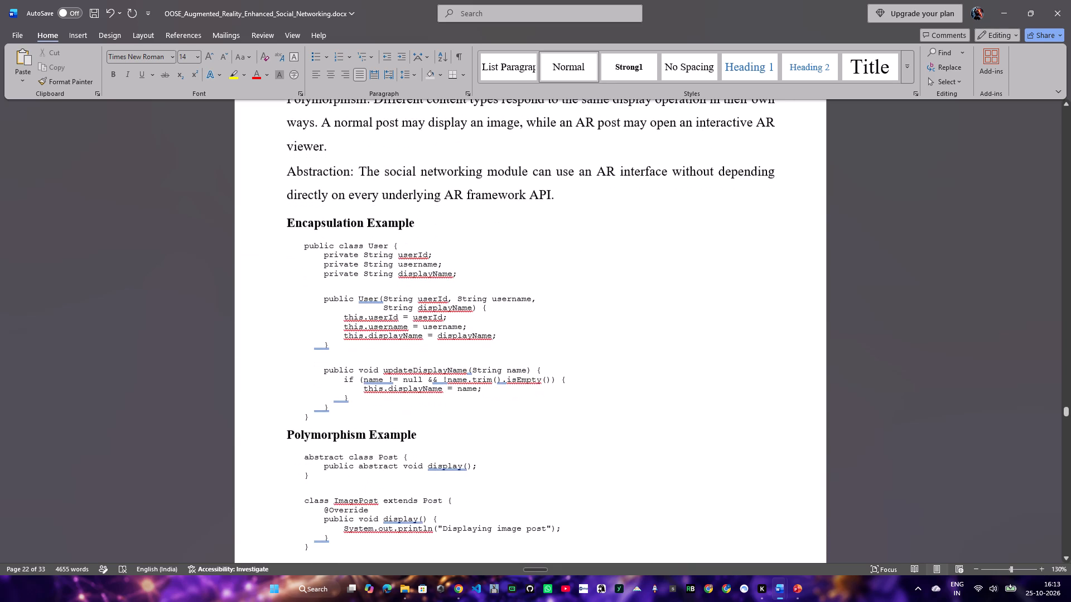
{"action": "left_click_drag", "start_coordinate": [297, 245], "coordinate": [342, 418]}
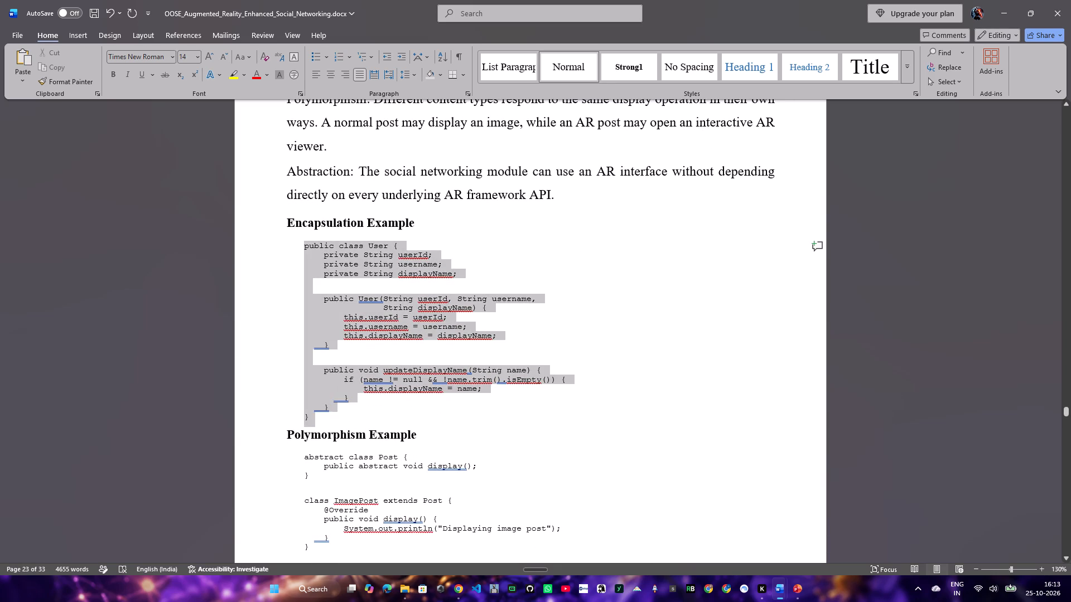
{"action": "left_click_drag", "start_coordinate": [342, 418], "coordinate": [342, 420]}
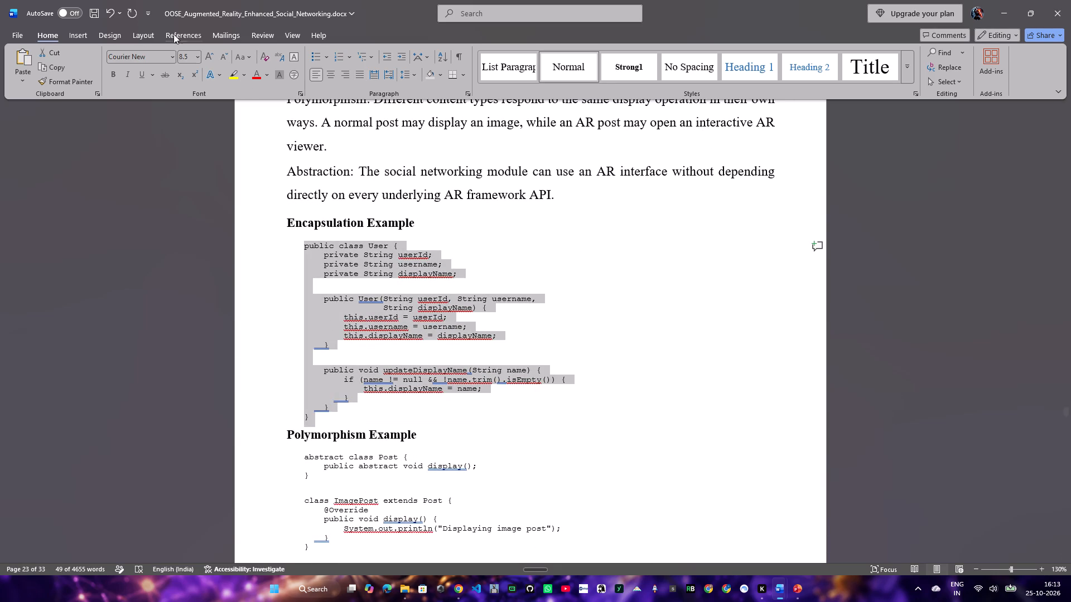
{"action": "left_click", "coordinate": [182, 59]}
{"action": "type", "text": "11"}
{"action": "key", "text": "Return"}
Set the Post, ImagePost and ARPost code block under Polymorphism Example to font size 11.
{"action": "scroll", "coordinate": [470, 471], "scroll_direction": "down", "scroll_amount": 6}
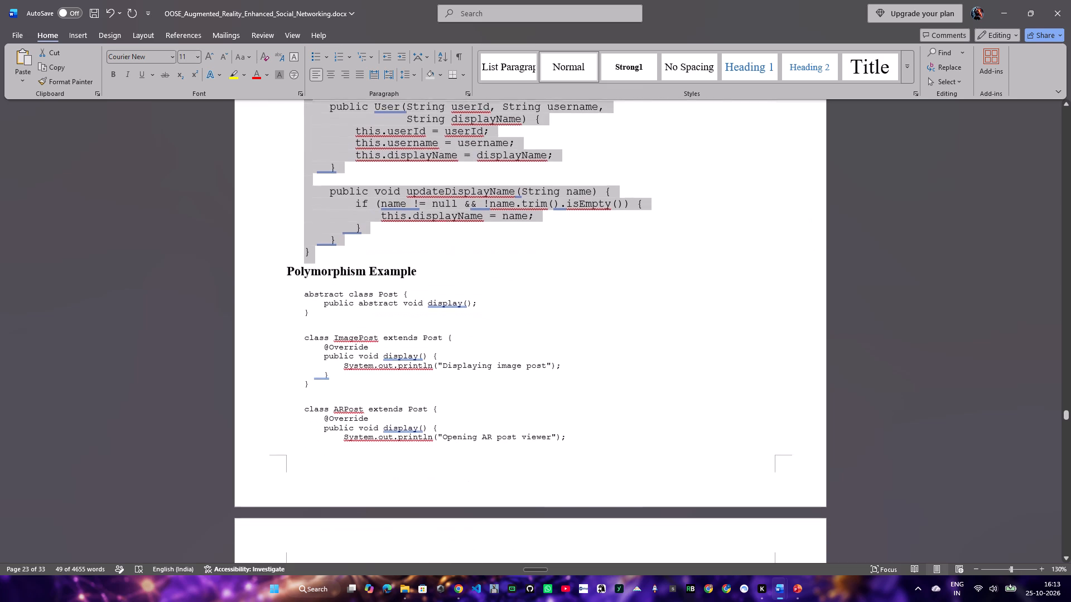
{"action": "left_click_drag", "start_coordinate": [301, 284], "coordinate": [395, 524]}
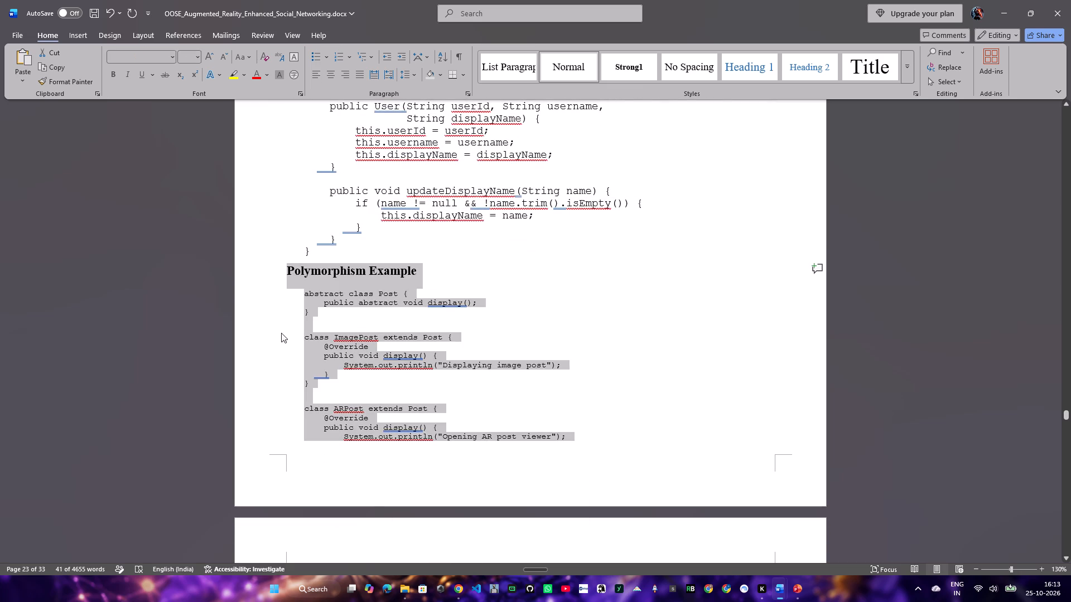
{"action": "left_click", "coordinate": [310, 283]}
{"action": "left_click_drag", "start_coordinate": [303, 294], "coordinate": [386, 498]}
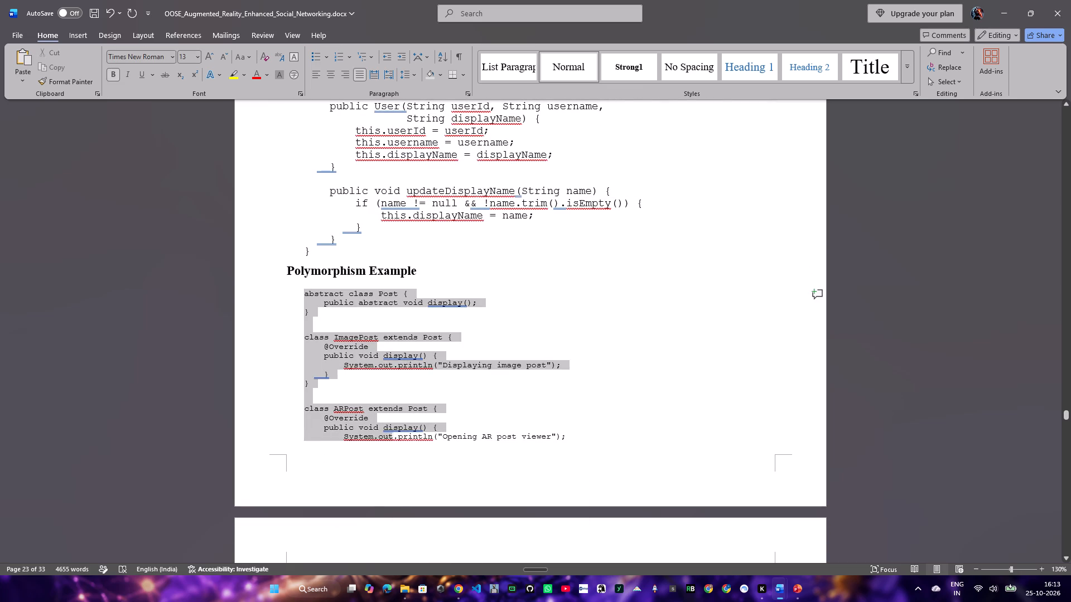
{"action": "left_click_drag", "start_coordinate": [386, 498], "coordinate": [344, 387]}
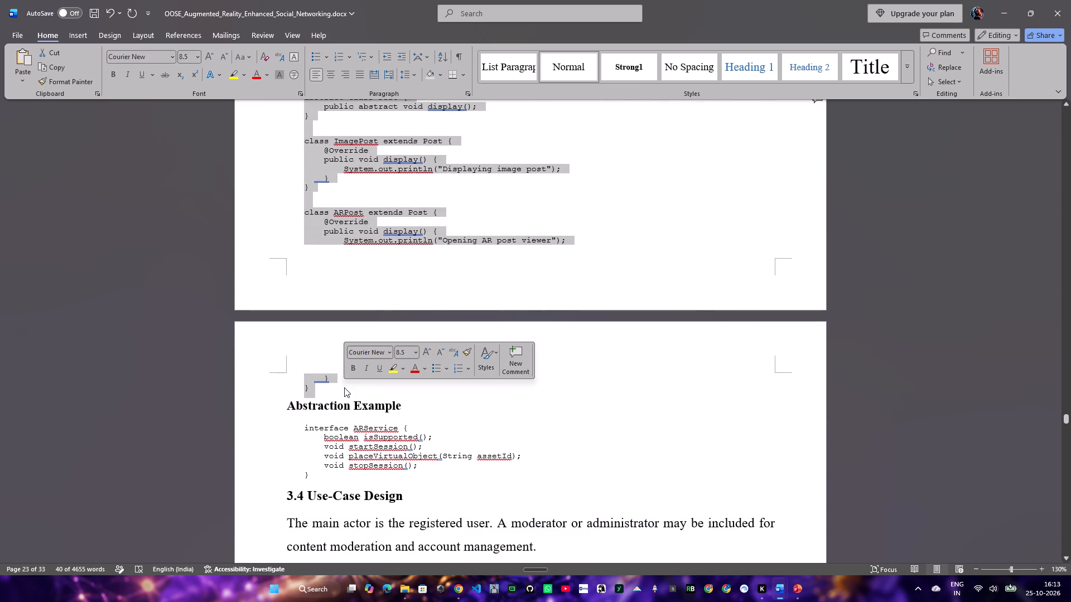
{"action": "left_click", "coordinate": [177, 57]}
{"action": "left_click", "coordinate": [189, 59]}
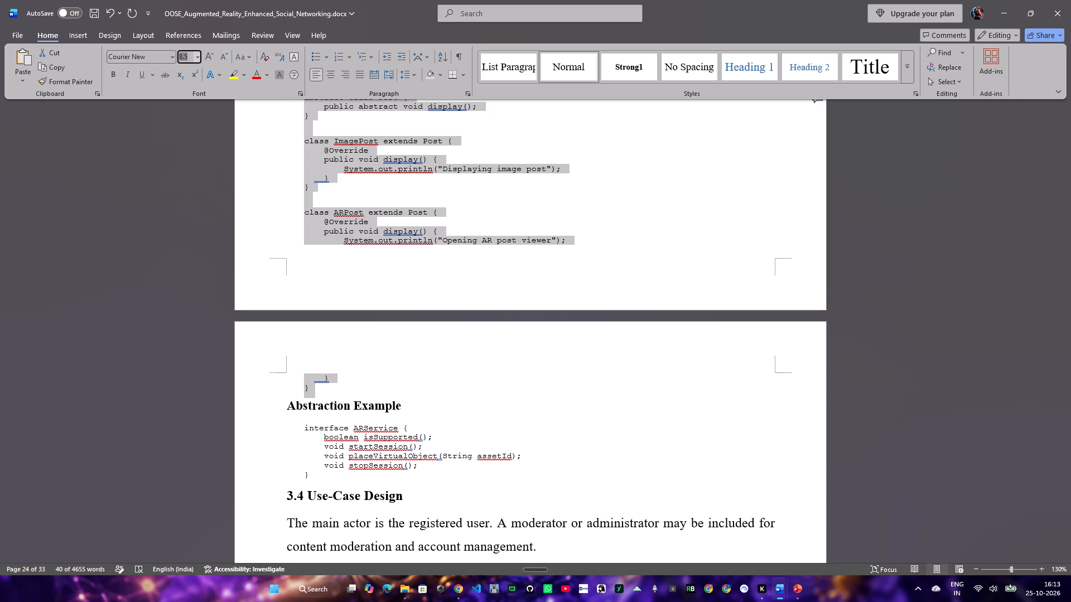
{"action": "type", "text": "11"}
{"action": "key", "text": "Return"}
Set the ARService interface code block under Abstraction Example to font size 11.
{"action": "scroll", "coordinate": [250, 114], "scroll_direction": "down", "scroll_amount": 5}
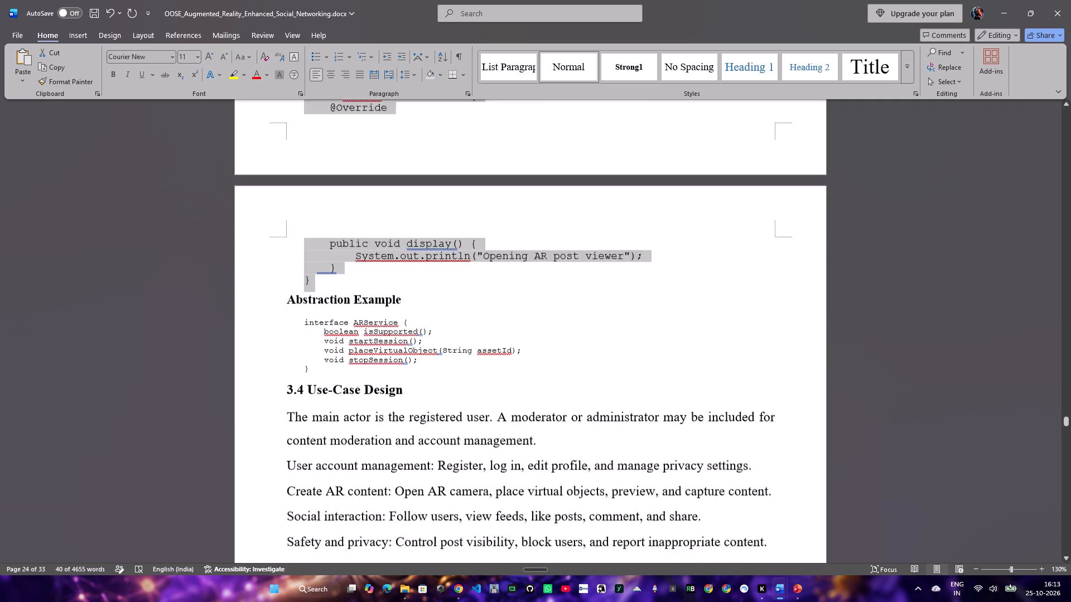
{"action": "scroll", "coordinate": [291, 166], "scroll_direction": "down", "scroll_amount": 2}
{"action": "left_click_drag", "start_coordinate": [303, 224], "coordinate": [331, 275]}
{"action": "left_click", "coordinate": [184, 52]}
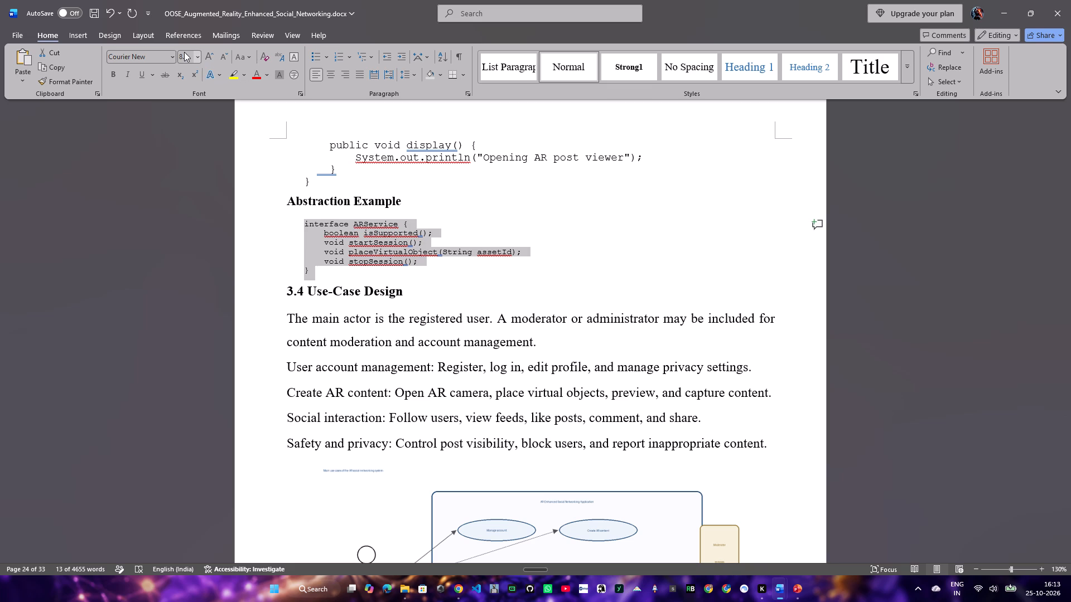
{"action": "left_click", "coordinate": [186, 57]}
{"action": "type", "text": "11"}
{"action": "key", "text": "Return"}
Insert two blank lines before the 3.5 Sequence of AR Post Creation heading to push it onto the following page.
{"action": "scroll", "coordinate": [416, 601], "scroll_direction": "down", "scroll_amount": 5}
{"action": "scroll", "coordinate": [488, 576], "scroll_direction": "down", "scroll_amount": 4}
{"action": "left_click", "coordinate": [522, 483]}
{"action": "scroll", "coordinate": [519, 485], "scroll_direction": "down", "scroll_amount": 6}
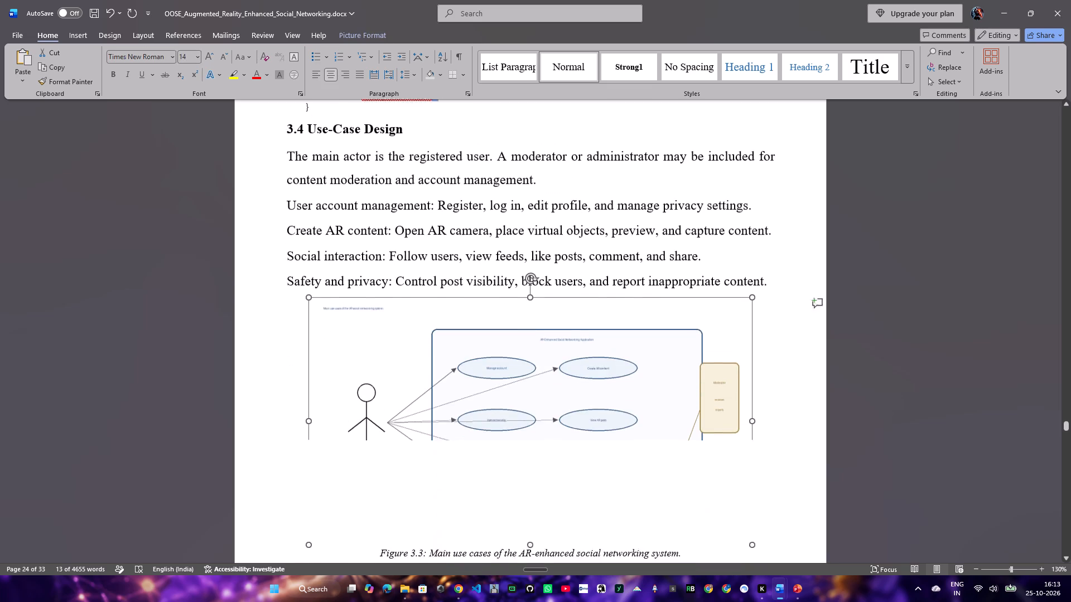
{"action": "scroll", "coordinate": [492, 443], "scroll_direction": "down", "scroll_amount": 8}
{"action": "scroll", "coordinate": [507, 396], "scroll_direction": "down", "scroll_amount": 5}
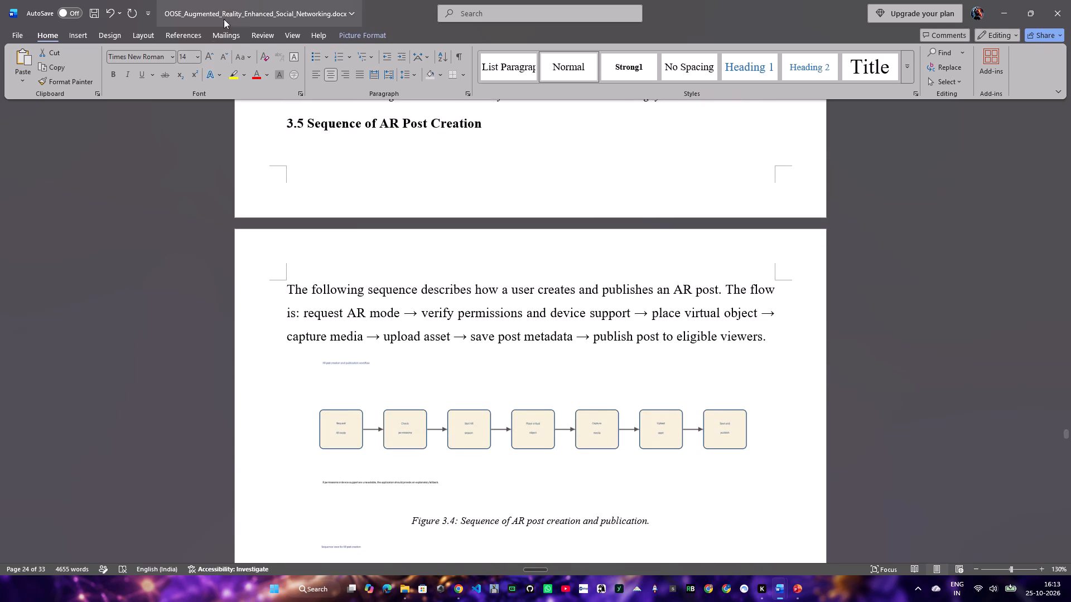
{"action": "left_click", "coordinate": [287, 125]}
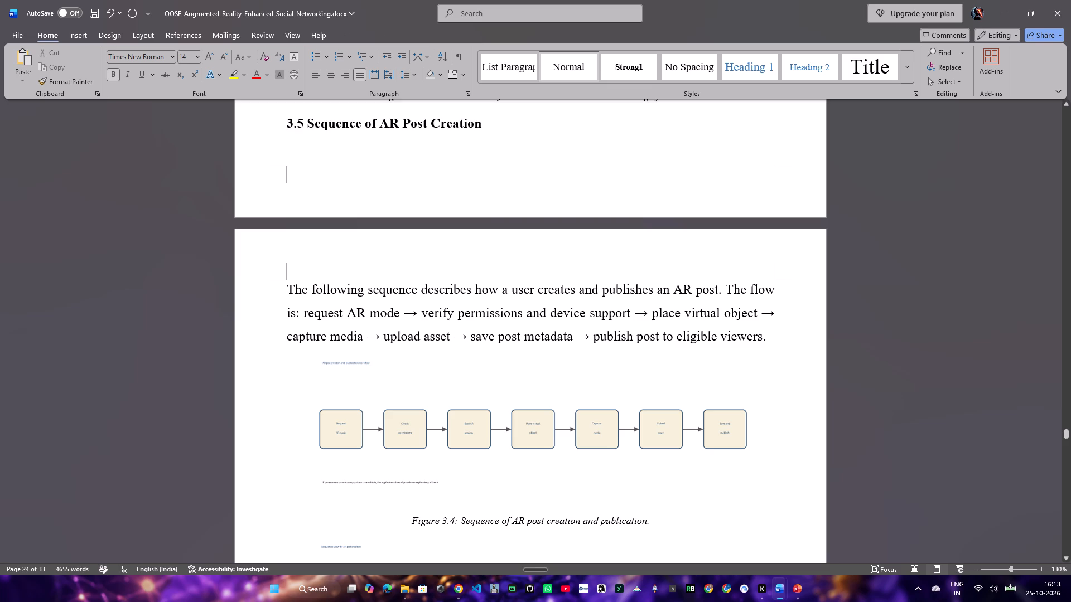
{"action": "key", "text": "Return"}
{"action": "key", "text": "Return"}
Insert a blank line before the 3.6 Methodology heading to push it onto the page with its numbered list.
{"action": "scroll", "coordinate": [245, 129], "scroll_direction": "down", "scroll_amount": 5}
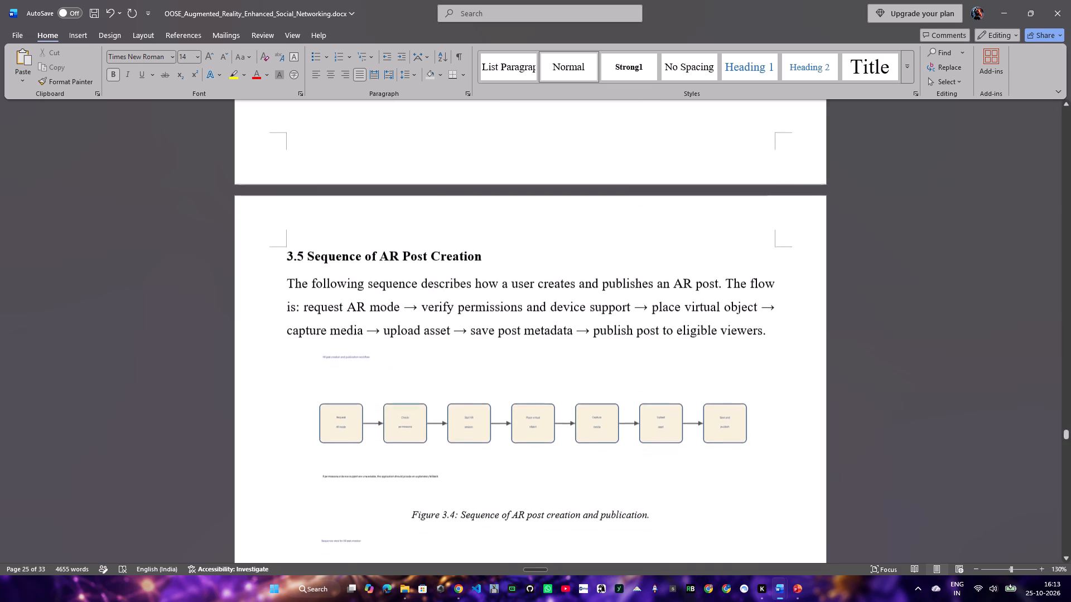
{"action": "scroll", "coordinate": [674, 240], "scroll_direction": "down", "scroll_amount": 20}
{"action": "scroll", "coordinate": [343, 152], "scroll_direction": "up", "scroll_amount": 4}
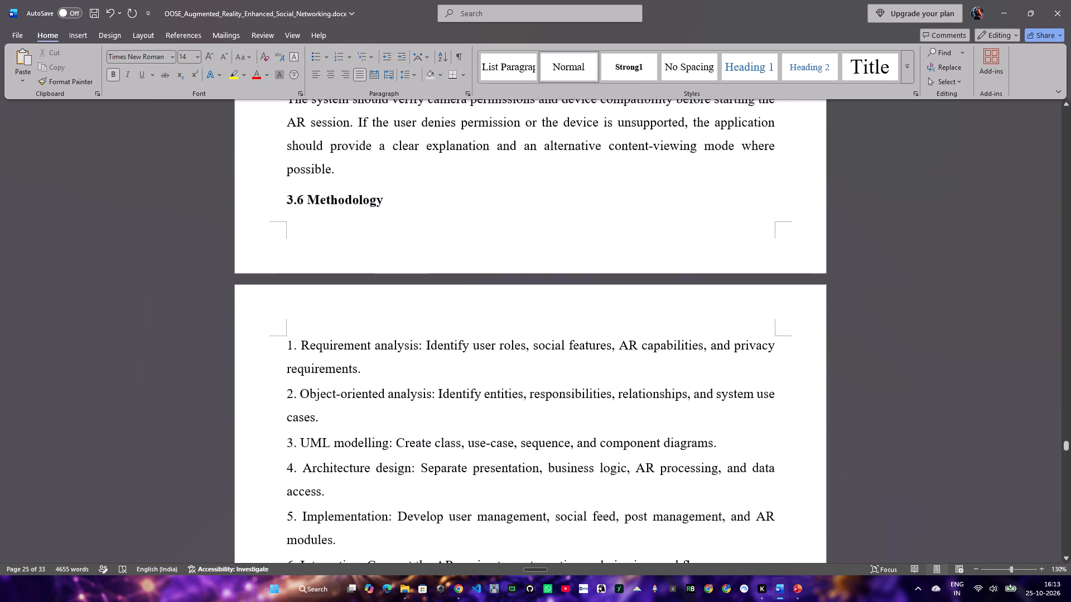
{"action": "left_click", "coordinate": [283, 219]}
{"action": "key", "text": "Return"}
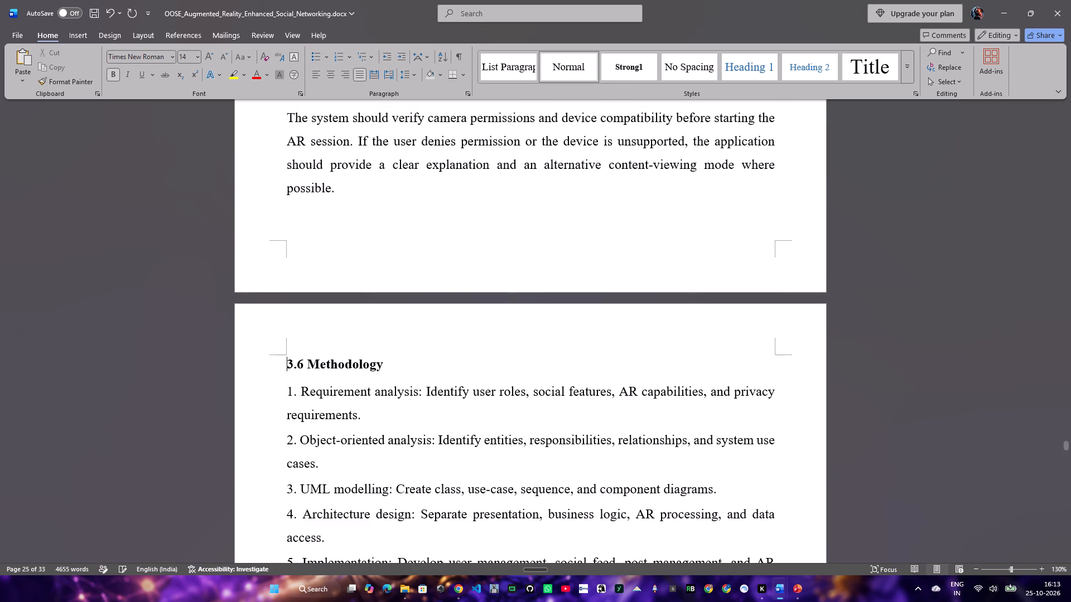
Set the PostService code block in section 3.7 Sample Post Creation Logic to font size 11.
{"action": "scroll", "coordinate": [301, 227], "scroll_direction": "down", "scroll_amount": 14}
{"action": "scroll", "coordinate": [398, 198], "scroll_direction": "down", "scroll_amount": 2}
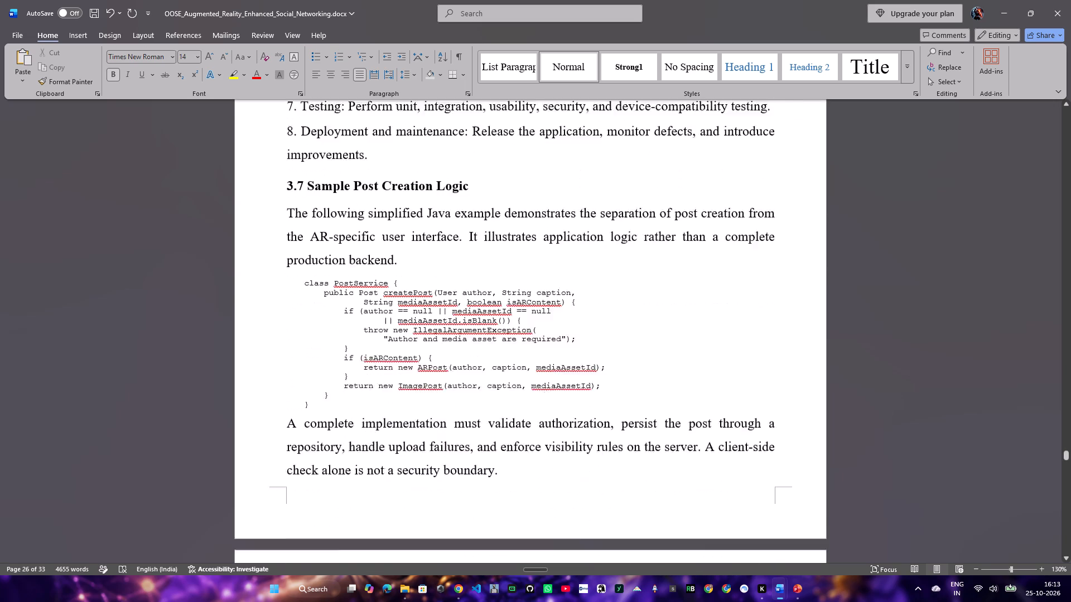
{"action": "scroll", "coordinate": [398, 198], "scroll_direction": "down", "scroll_amount": 2}
{"action": "left_click_drag", "start_coordinate": [301, 207], "coordinate": [327, 327]}
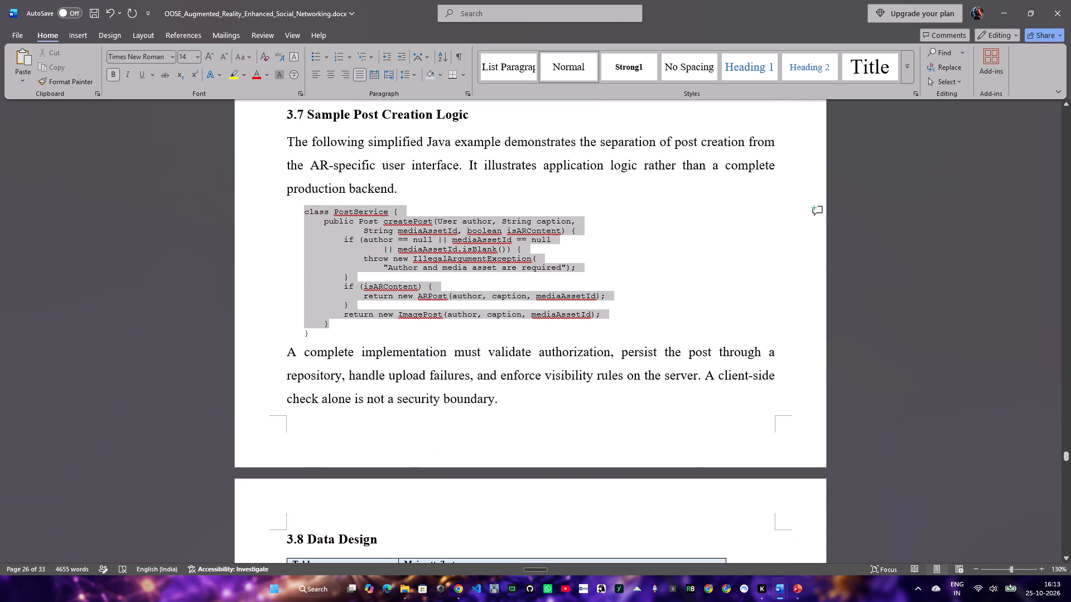
{"action": "left_click_drag", "start_coordinate": [327, 327], "coordinate": [327, 331]}
{"action": "left_click", "coordinate": [189, 56]}
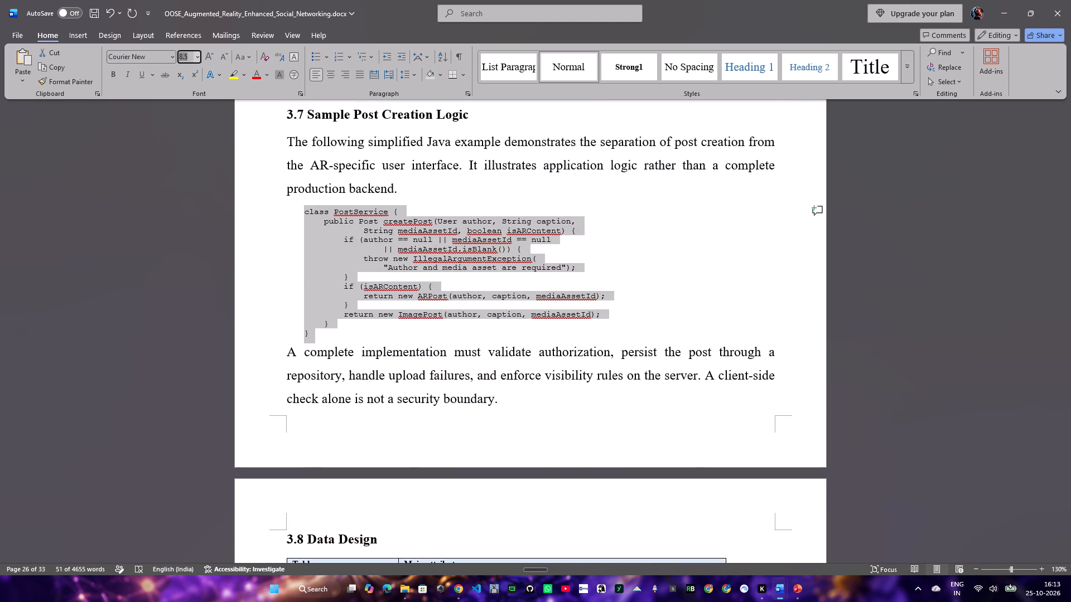
{"action": "type", "text": "11"}
{"action": "key", "text": "Return"}
Set all rows of the Table and Main attributes table in section 3.8 to font size 11 with wider line spacing.
{"action": "scroll", "coordinate": [356, 210], "scroll_direction": "down", "scroll_amount": 10}
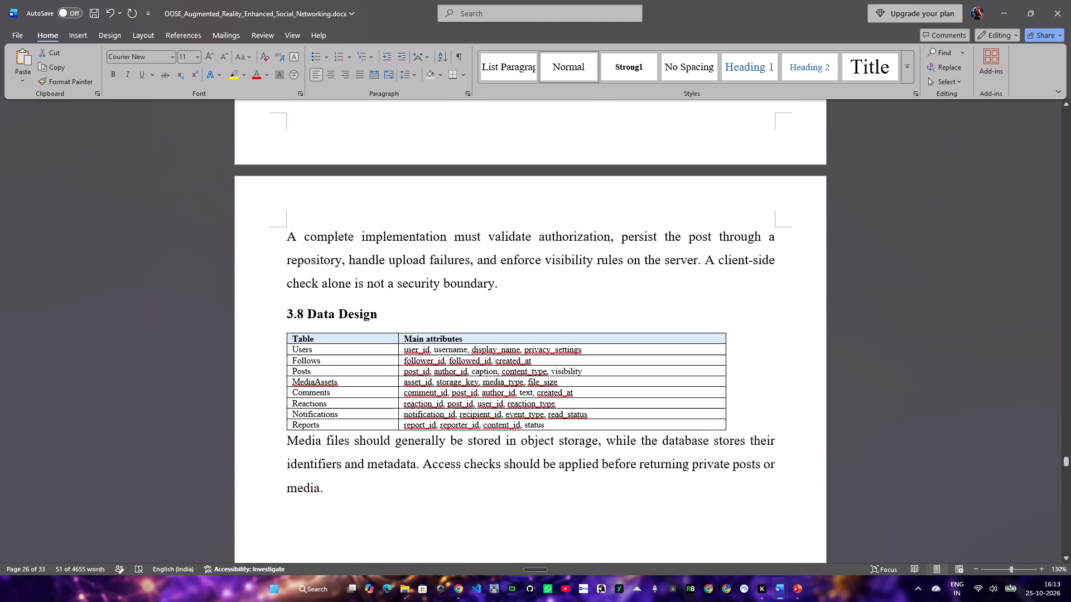
{"action": "scroll", "coordinate": [387, 274], "scroll_direction": "down", "scroll_amount": 1}
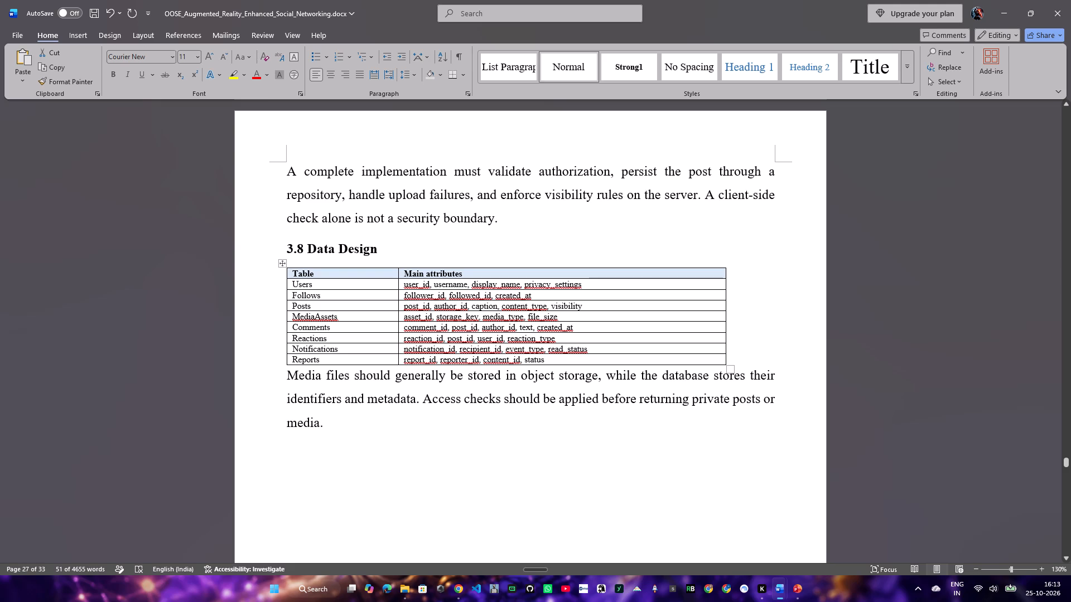
{"action": "left_click_drag", "start_coordinate": [293, 271], "coordinate": [578, 360]}
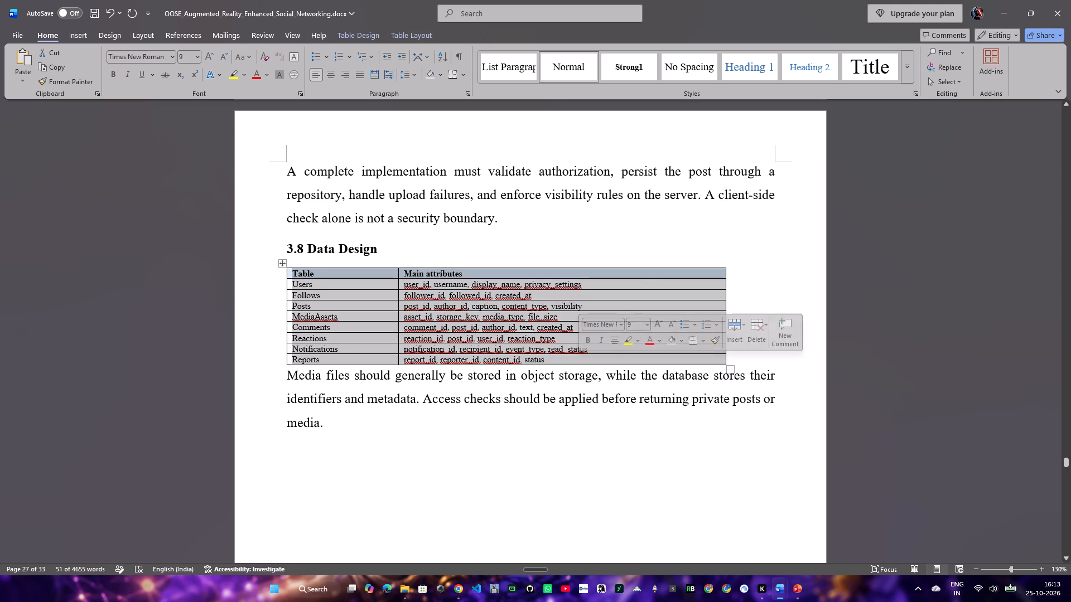
{"action": "left_click", "coordinate": [186, 57]}
{"action": "type", "text": "11"}
{"action": "key", "text": "Return"}
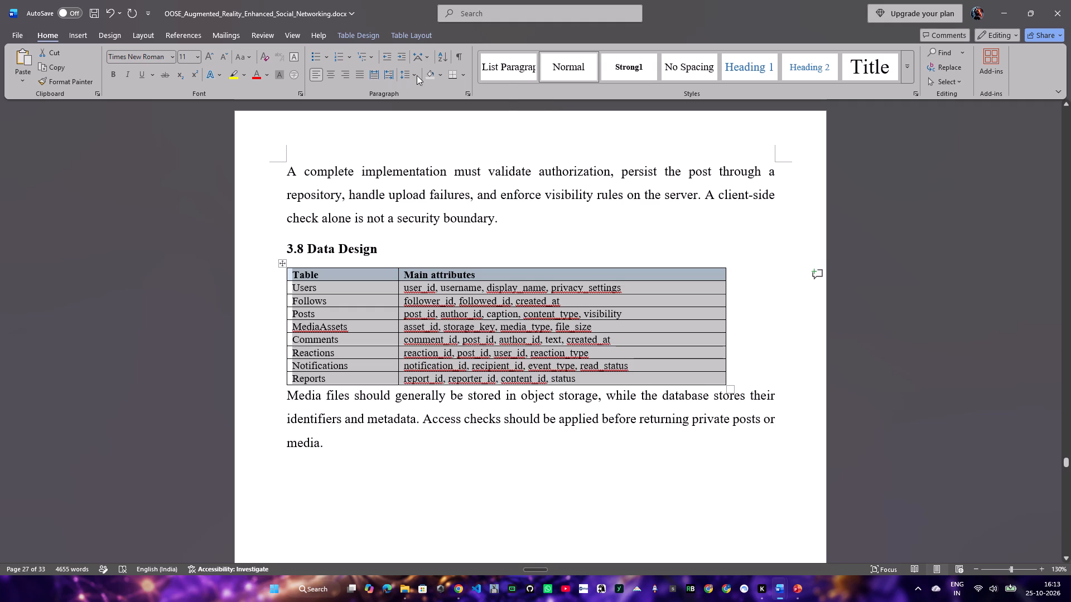
{"action": "left_click", "coordinate": [416, 75]}
{"action": "left_click", "coordinate": [437, 126]}
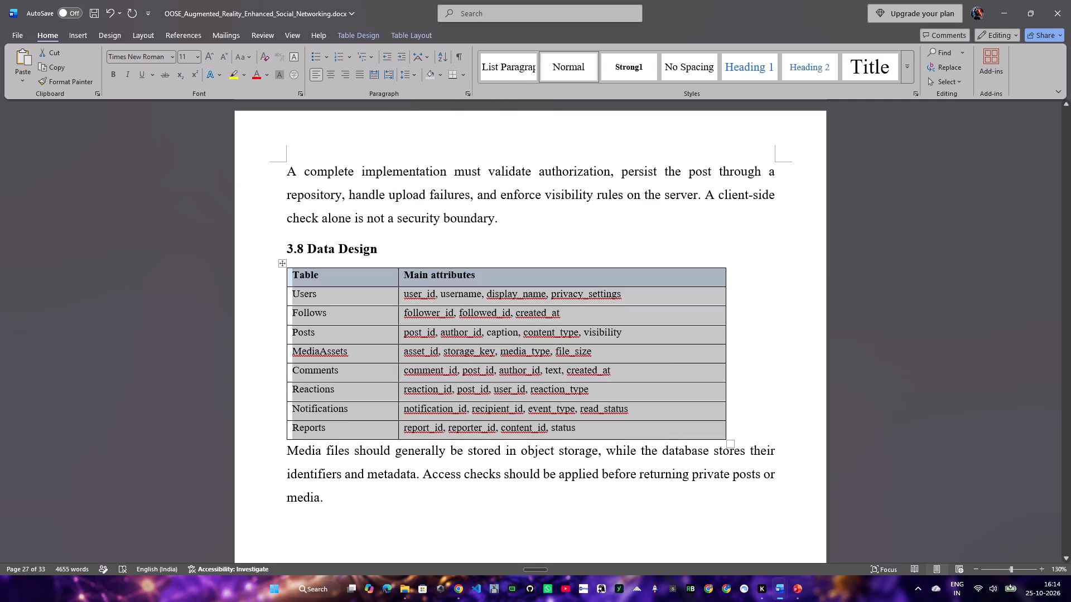
Shade the header row of the section 3.8 Data Design table with the same grey as the section 3.2 table header.
{"action": "left_click", "coordinate": [586, 270]}
{"action": "left_click_drag", "start_coordinate": [583, 278], "coordinate": [325, 273]}
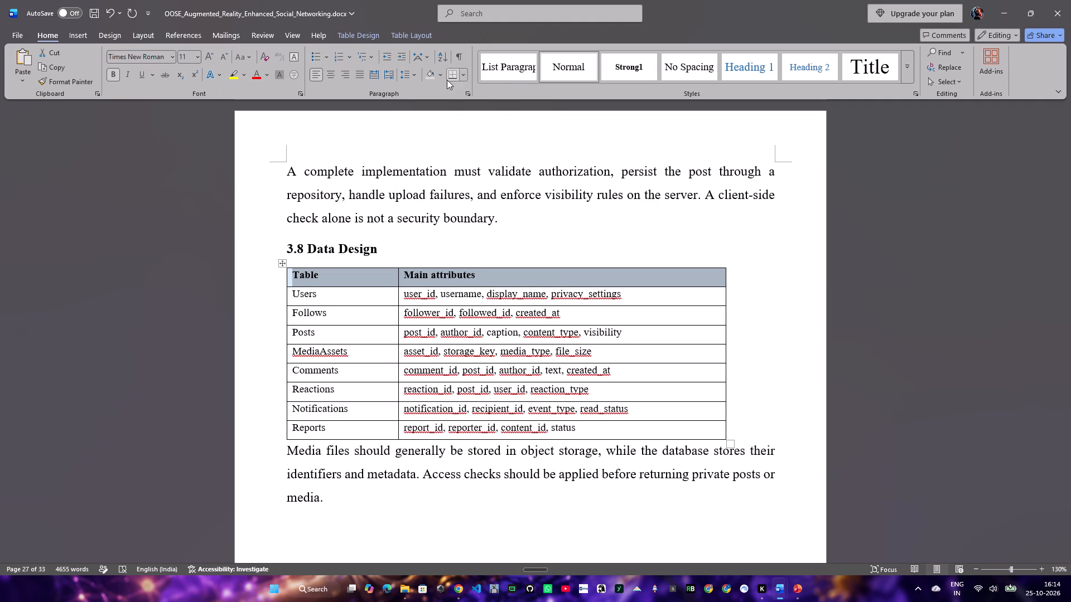
{"action": "left_click", "coordinate": [426, 72]}
{"action": "left_click", "coordinate": [484, 250]}
{"action": "scroll", "coordinate": [484, 250], "scroll_direction": "down", "scroll_amount": 15}
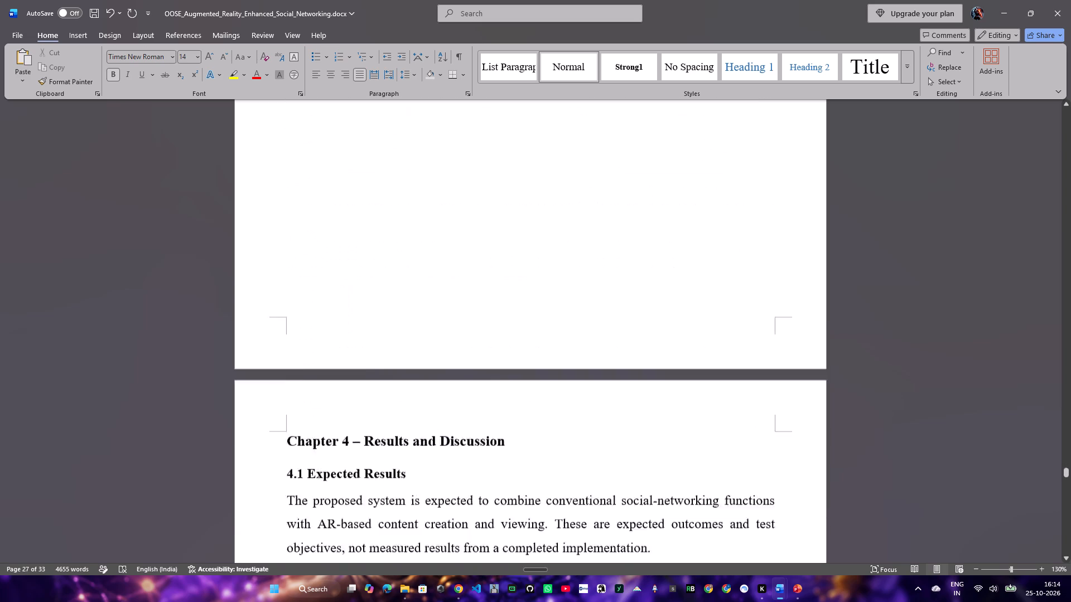
Replace the dash with a colon in the Chapter 4 Results and Discussion heading.
{"action": "scroll", "coordinate": [486, 264], "scroll_direction": "down", "scroll_amount": 10}
{"action": "double_click", "coordinate": [351, 113]}
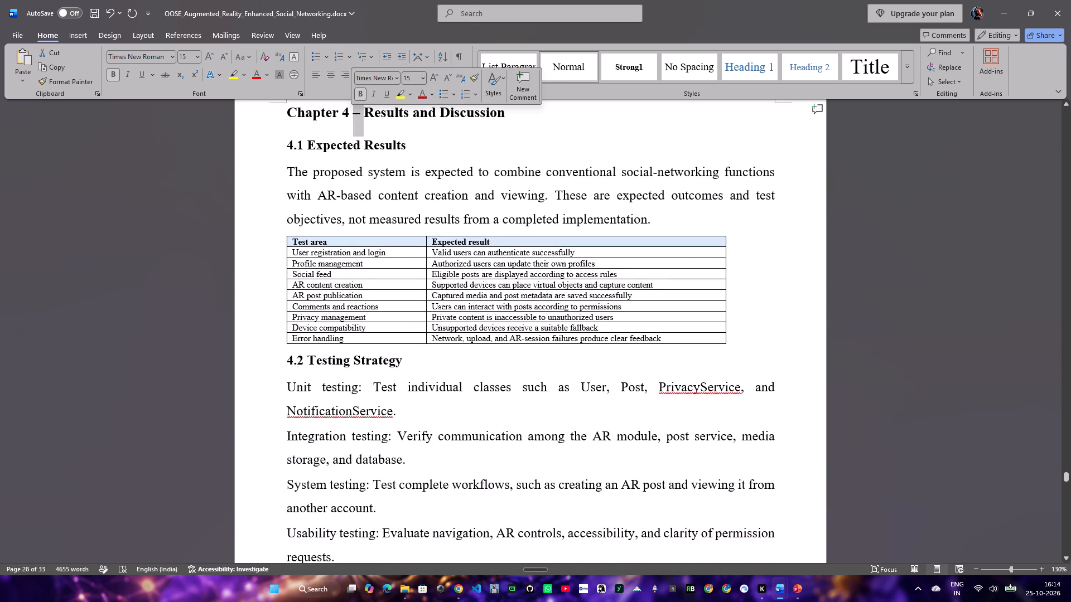
{"action": "key", "text": "shift+colon"}
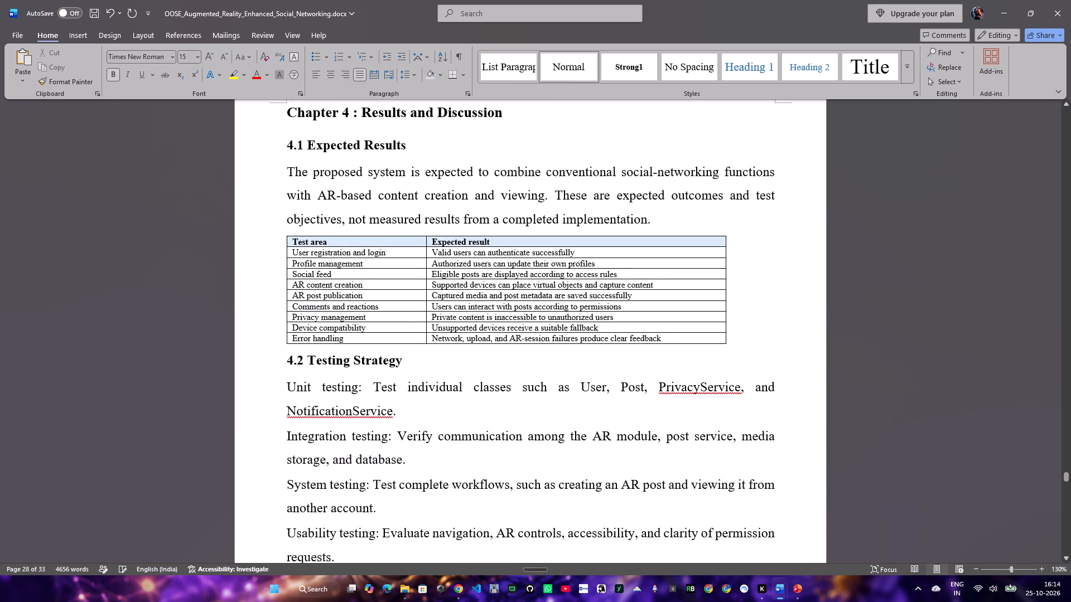
Shade the header row of the section 4.1 Expected Results table with the same grey as the section 3.8 table header.
{"action": "left_click", "coordinate": [289, 239]}
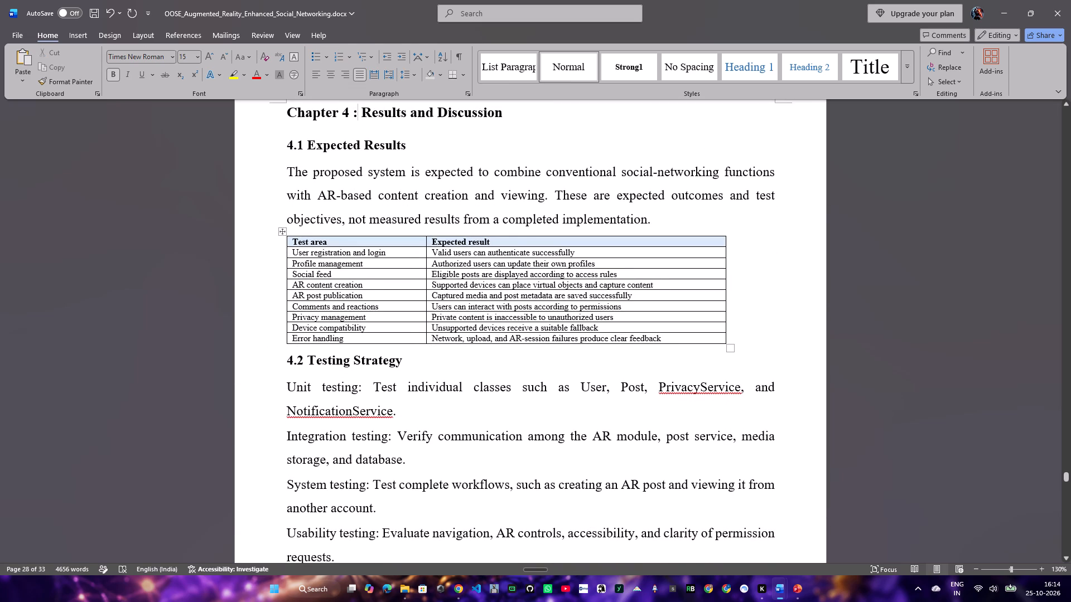
{"action": "left_click", "coordinate": [291, 239]}
{"action": "left_click", "coordinate": [293, 244]}
{"action": "left_click_drag", "start_coordinate": [293, 241], "coordinate": [375, 244]}
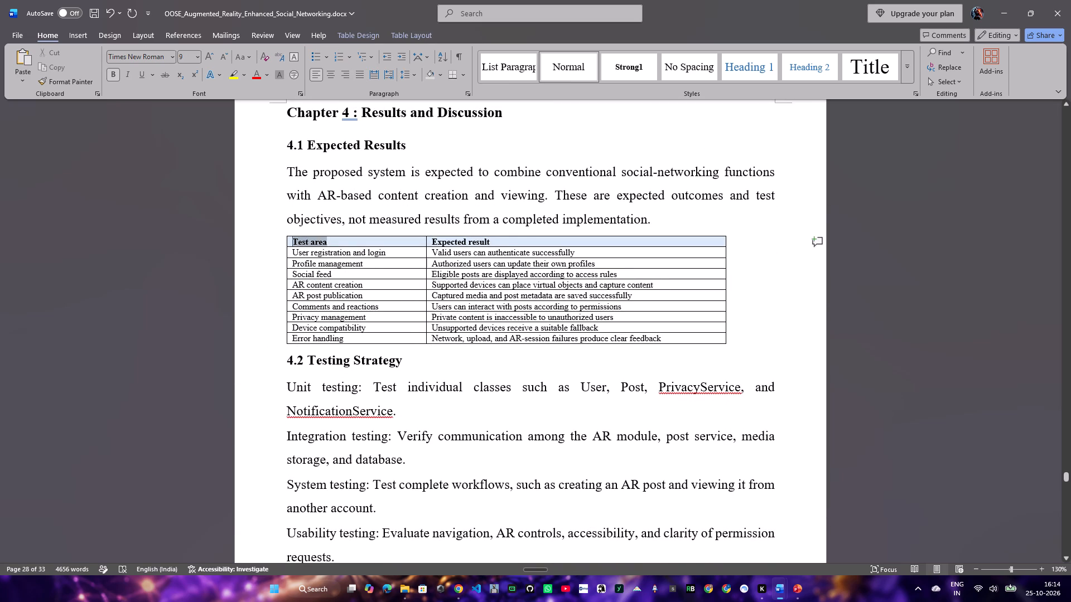
{"action": "left_click_drag", "start_coordinate": [375, 244], "coordinate": [554, 240]}
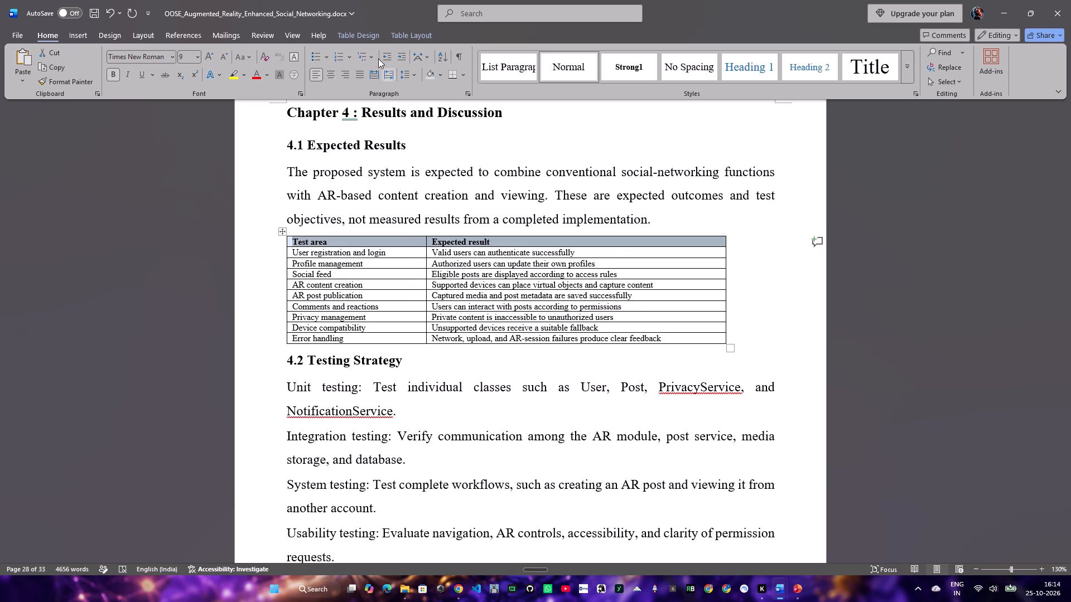
{"action": "left_click", "coordinate": [430, 76]}
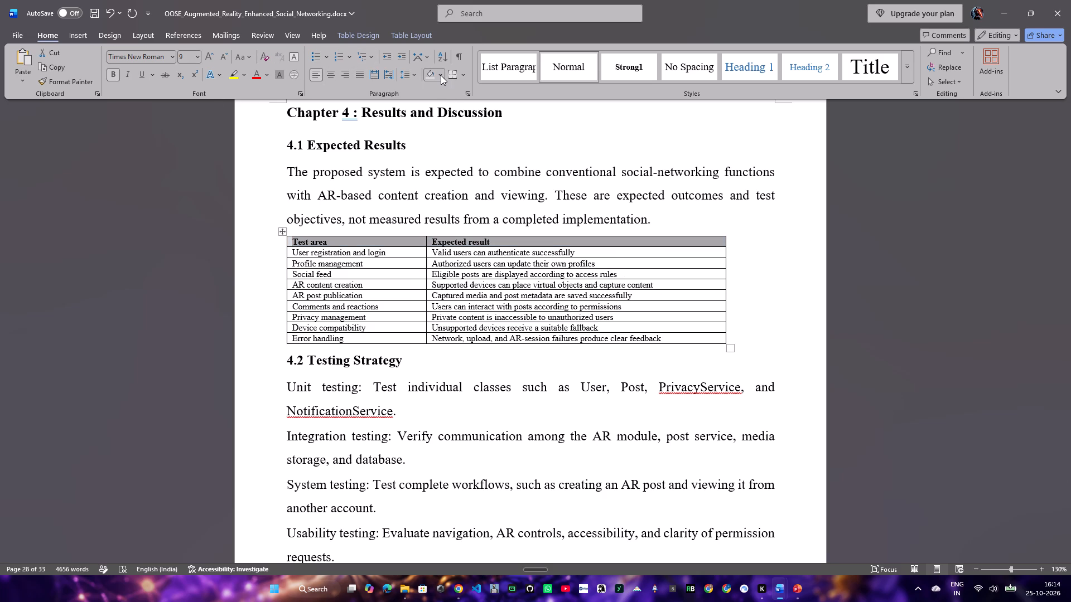
Set the Test area and Expected result header row in section 4.1 to font size 11.
{"action": "left_click", "coordinate": [181, 58]}
{"action": "type", "text": "11"}
{"action": "key", "text": "Return"}
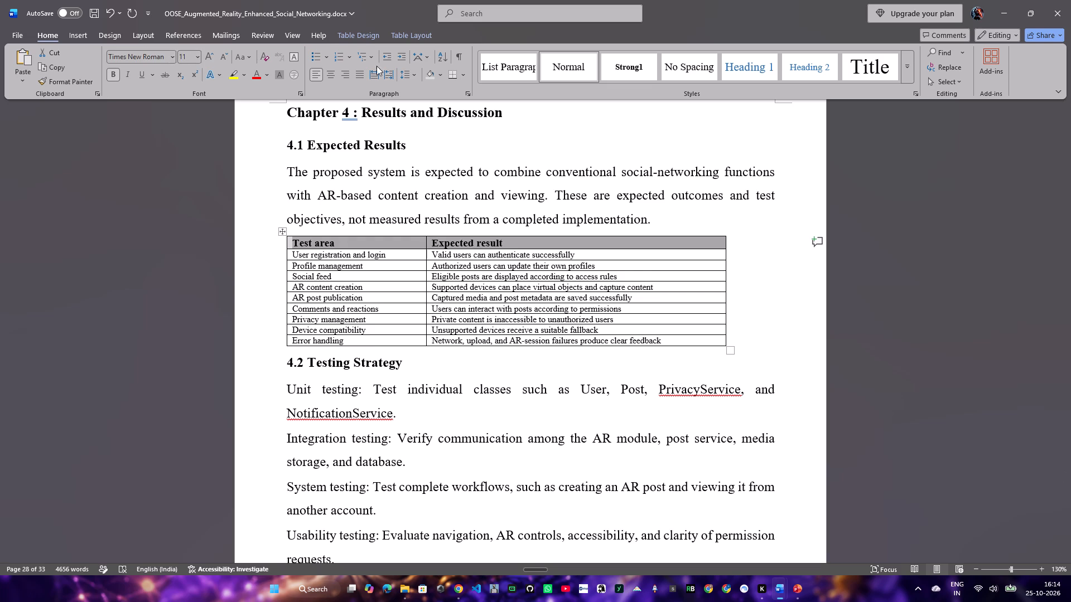
Set the line spacing of all rows in the section 4.1 Expected Results table to 1.5.
{"action": "left_click", "coordinate": [407, 75]}
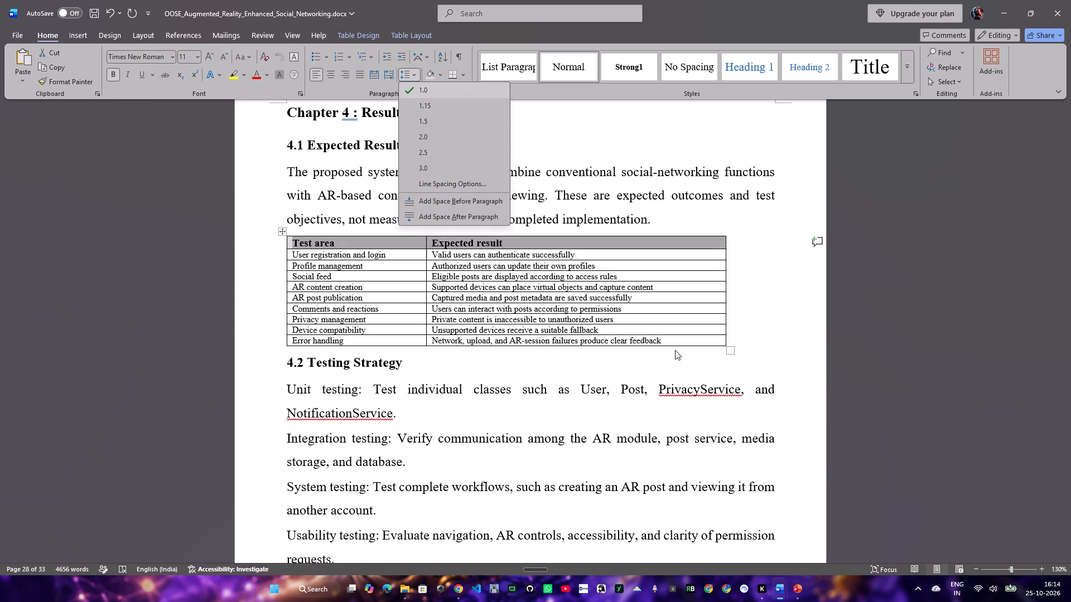
{"action": "left_click", "coordinate": [675, 349]}
{"action": "left_click_drag", "start_coordinate": [669, 346], "coordinate": [517, 331]}
{"action": "left_click_drag", "start_coordinate": [670, 341], "coordinate": [556, 332]}
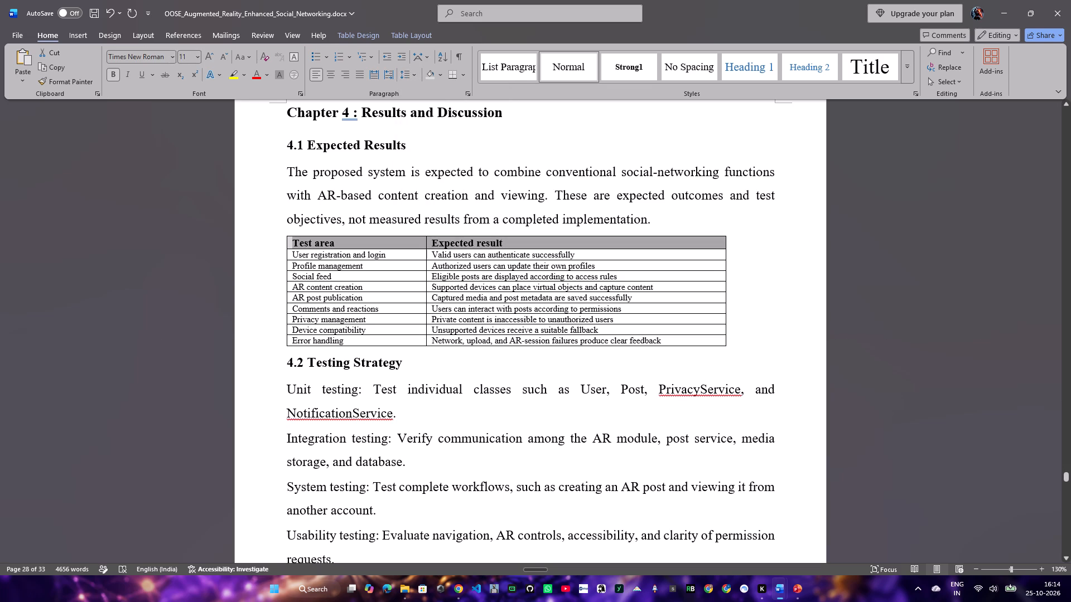
{"action": "left_click_drag", "start_coordinate": [556, 332], "coordinate": [310, 246]}
{"action": "left_click", "coordinate": [403, 75]}
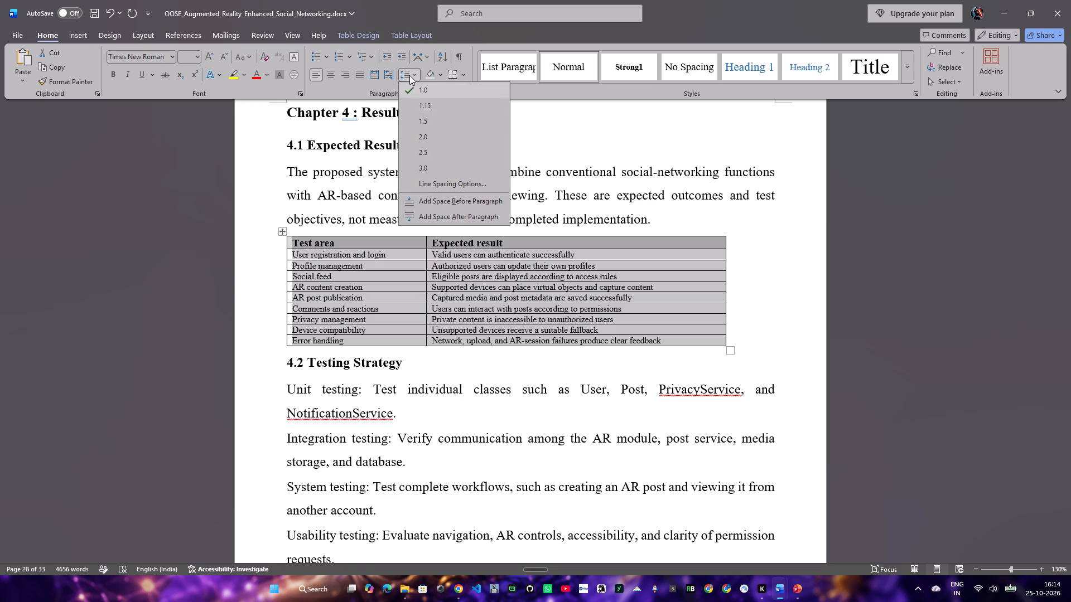
{"action": "left_click", "coordinate": [430, 115]}
{"action": "left_click", "coordinate": [658, 279]}
Insert a blank line before the 4.3 Example Test Cases heading to push it onto the page with its table.
{"action": "scroll", "coordinate": [654, 288], "scroll_direction": "down", "scroll_amount": 5}
{"action": "scroll", "coordinate": [651, 290], "scroll_direction": "up", "scroll_amount": 1}
{"action": "scroll", "coordinate": [649, 290], "scroll_direction": "down", "scroll_amount": 5}
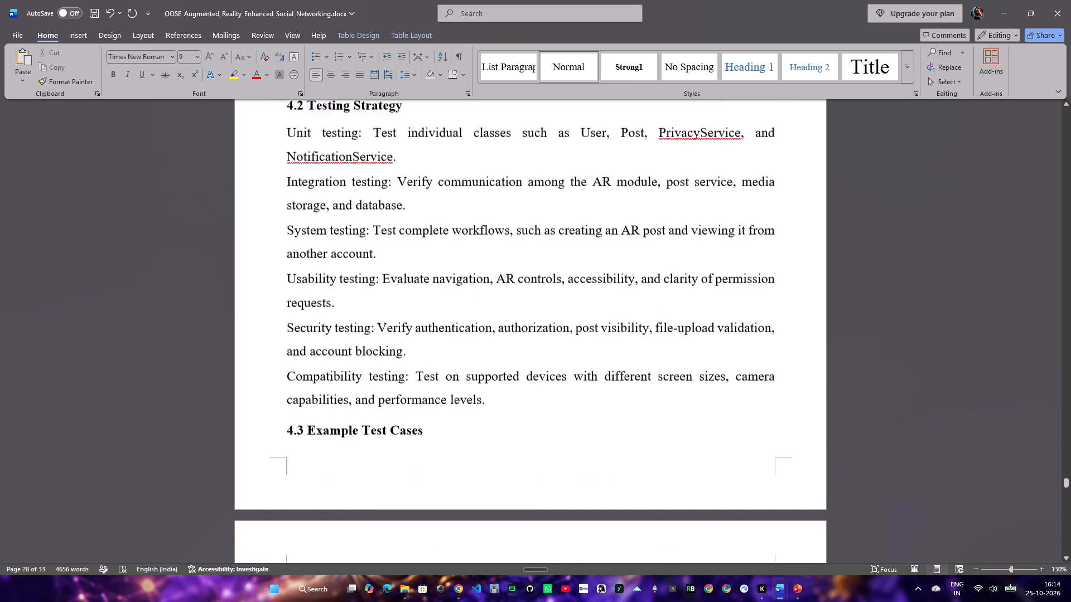
{"action": "scroll", "coordinate": [648, 291], "scroll_direction": "down", "scroll_amount": 4}
{"action": "scroll", "coordinate": [634, 293], "scroll_direction": "up", "scroll_amount": 7}
{"action": "scroll", "coordinate": [375, 287], "scroll_direction": "down", "scroll_amount": 10}
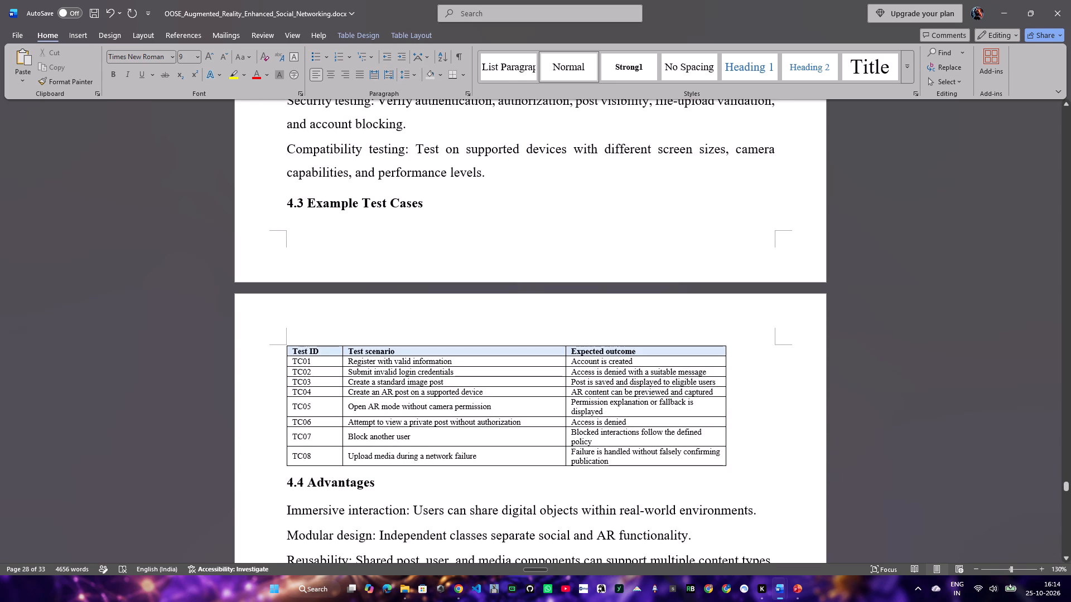
{"action": "left_click", "coordinate": [287, 205]}
{"action": "key", "text": "Return"}
Set the whole section 4.3 Example Test Cases table to font size 11 with 1.5 line spacing.
{"action": "scroll", "coordinate": [324, 241], "scroll_direction": "down", "scroll_amount": 5}
{"action": "left_click_drag", "start_coordinate": [622, 320], "coordinate": [261, 246]}
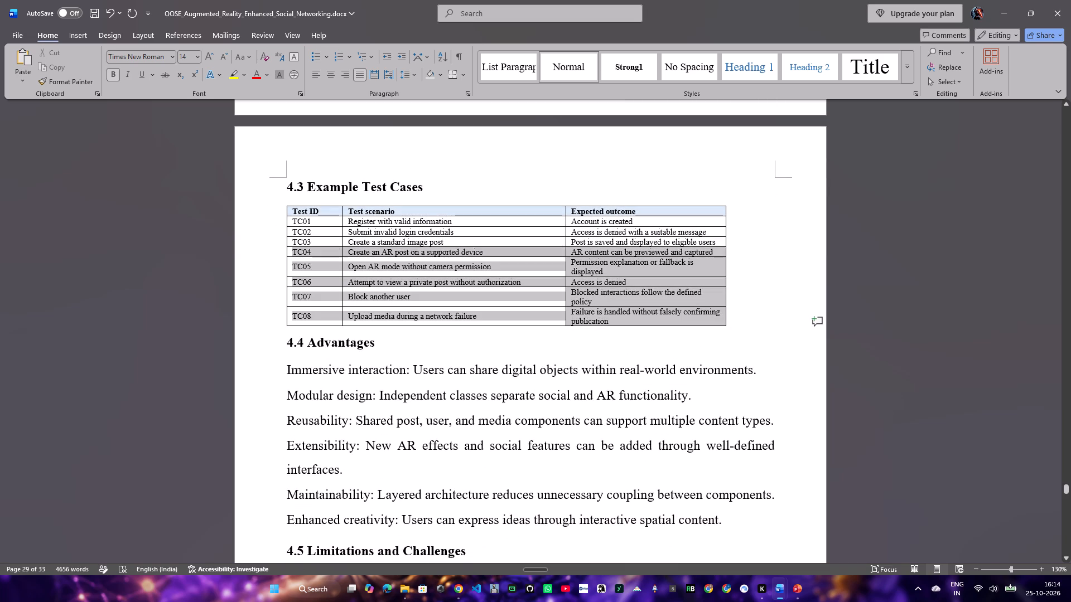
{"action": "left_click_drag", "start_coordinate": [261, 246], "coordinate": [267, 212]}
{"action": "left_click", "coordinate": [187, 57]}
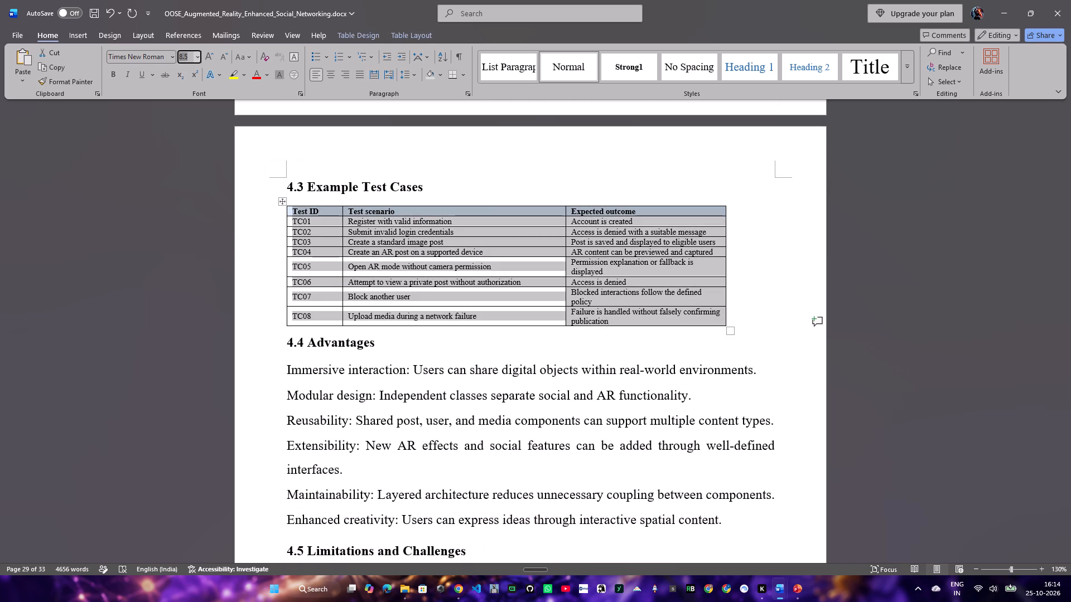
{"action": "type", "text": "11"}
{"action": "key", "text": "Return"}
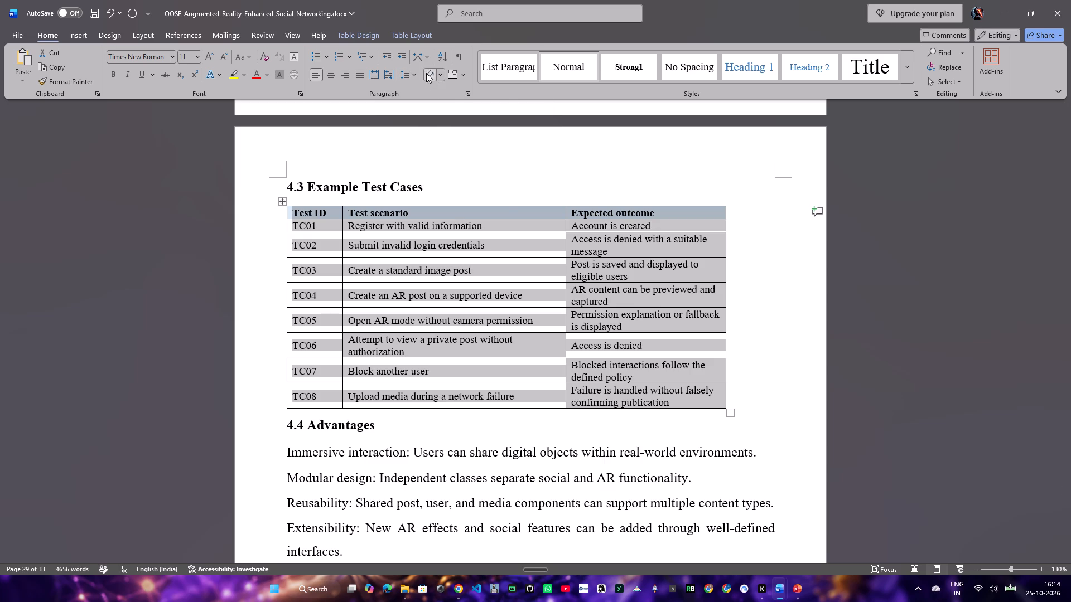
{"action": "left_click", "coordinate": [411, 77]}
{"action": "left_click", "coordinate": [426, 117]}
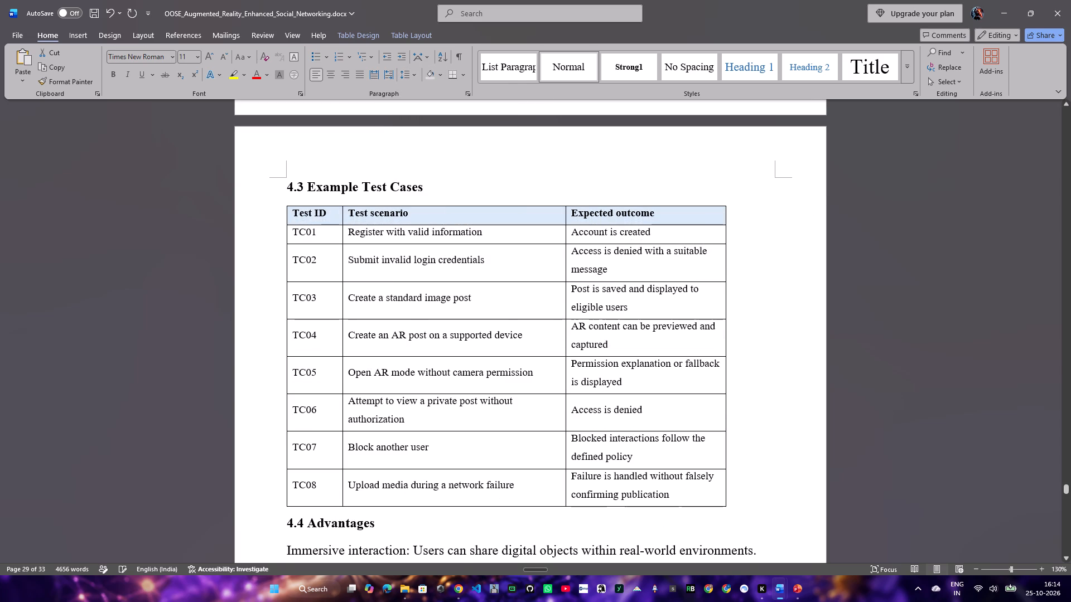
Shade the header row of the section 4.3 Example Test Cases table with the same grey as the section 4.1 table header.
{"action": "left_click", "coordinate": [650, 208]}
{"action": "left_click", "coordinate": [668, 198]}
{"action": "left_click_drag", "start_coordinate": [668, 212], "coordinate": [478, 216]}
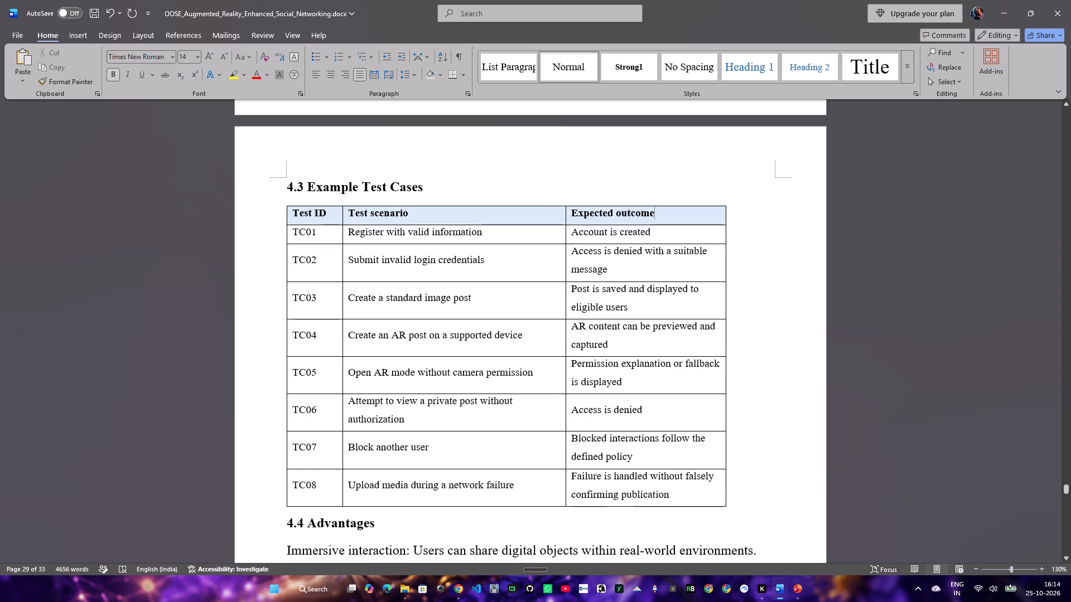
{"action": "left_click_drag", "start_coordinate": [478, 216], "coordinate": [328, 220]}
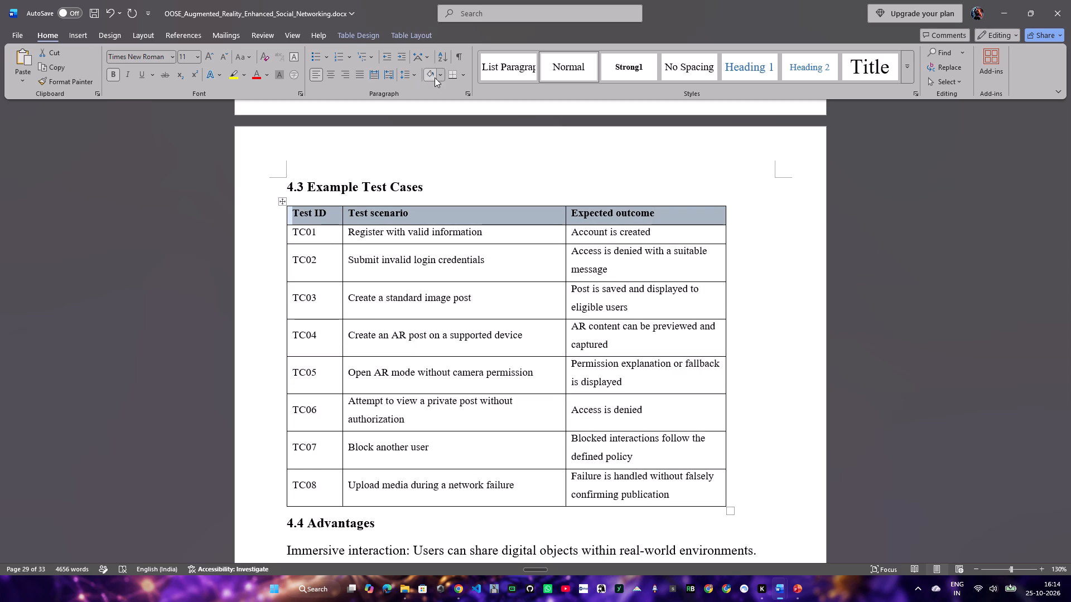
{"action": "left_click", "coordinate": [435, 77]}
{"action": "left_click", "coordinate": [450, 123]}
Replace the dash with a colon in the Chapter 5 Conclusion and Future Scope heading.
{"action": "scroll", "coordinate": [445, 124], "scroll_direction": "down", "scroll_amount": 20}
{"action": "scroll", "coordinate": [445, 124], "scroll_direction": "down", "scroll_amount": 7}
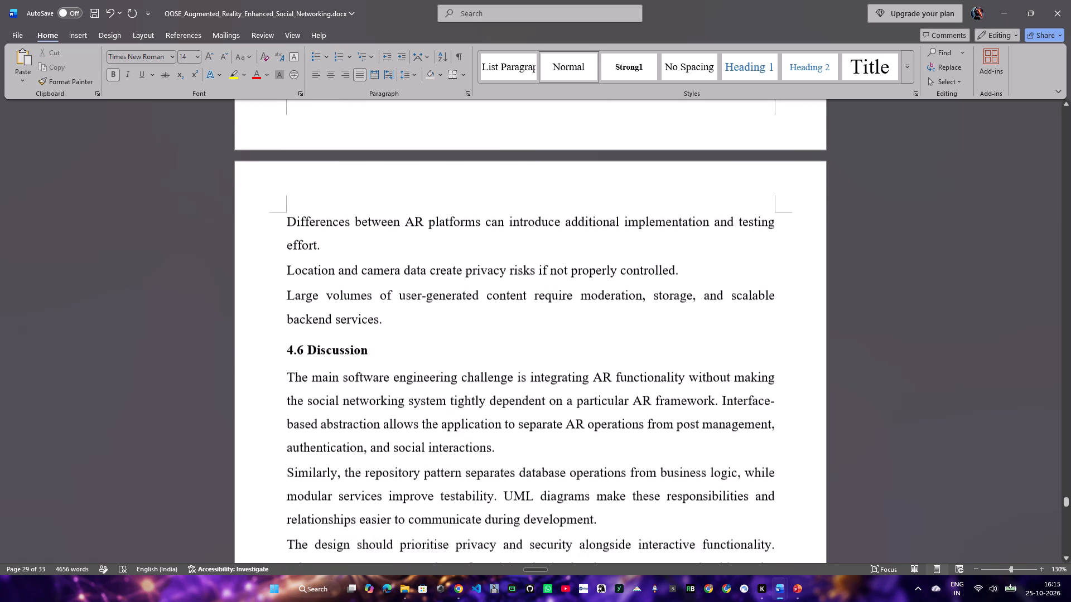
{"action": "scroll", "coordinate": [448, 158], "scroll_direction": "down", "scroll_amount": 4}
{"action": "scroll", "coordinate": [448, 156], "scroll_direction": "down", "scroll_amount": 20}
{"action": "scroll", "coordinate": [448, 156], "scroll_direction": "down", "scroll_amount": 1}
{"action": "scroll", "coordinate": [448, 143], "scroll_direction": "up", "scroll_amount": 6}
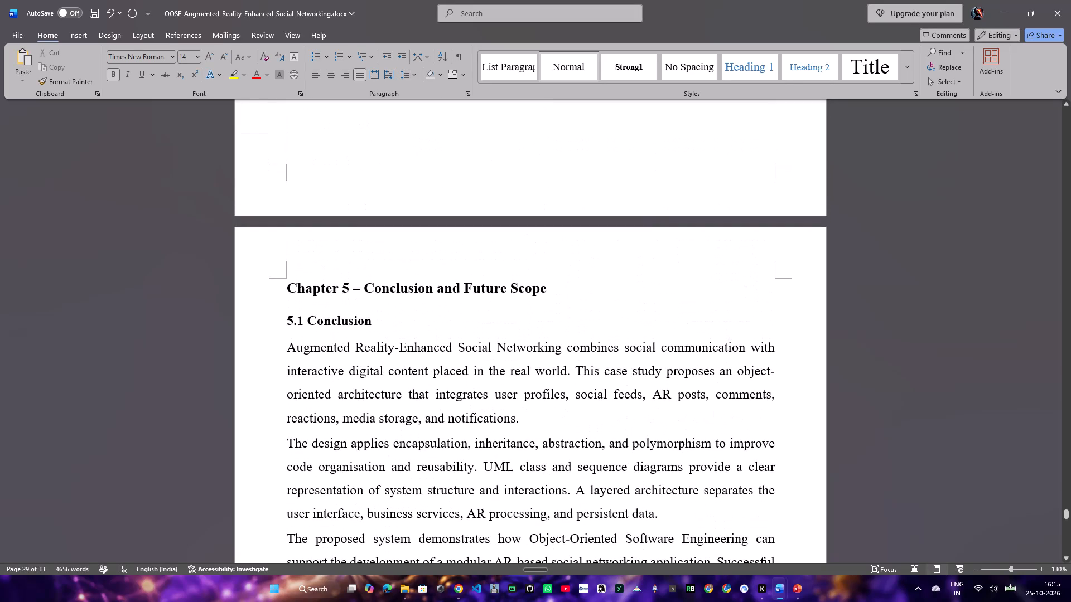
{"action": "double_click", "coordinate": [359, 288]}
{"action": "key", "text": "shift+colon"}
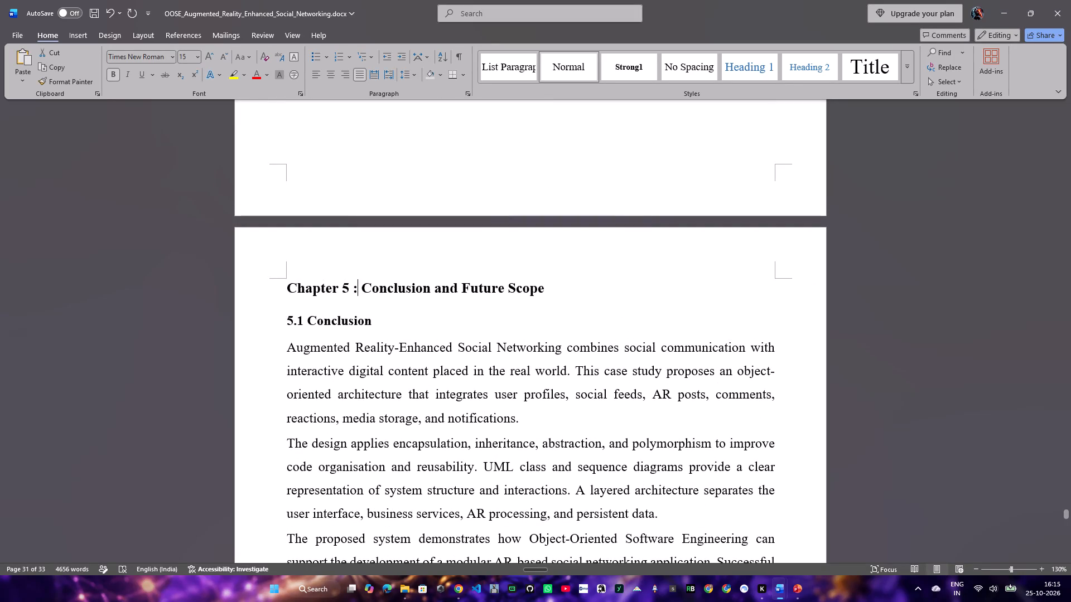
Delete the italic figure note paragraph below the References list on the last page.
{"action": "scroll", "coordinate": [339, 308], "scroll_direction": "down", "scroll_amount": 20}
{"action": "scroll", "coordinate": [339, 308], "scroll_direction": "down", "scroll_amount": 17}
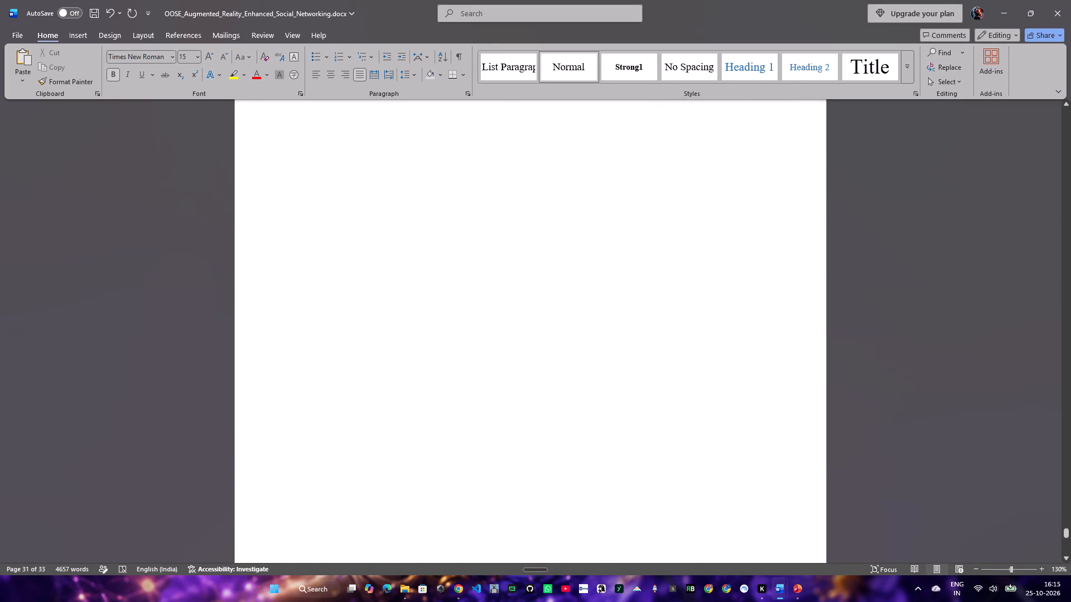
{"action": "scroll", "coordinate": [365, 285], "scroll_direction": "down", "scroll_amount": 16}
{"action": "scroll", "coordinate": [365, 292], "scroll_direction": "up", "scroll_amount": 4}
{"action": "scroll", "coordinate": [565, 517], "scroll_direction": "down", "scroll_amount": 5}
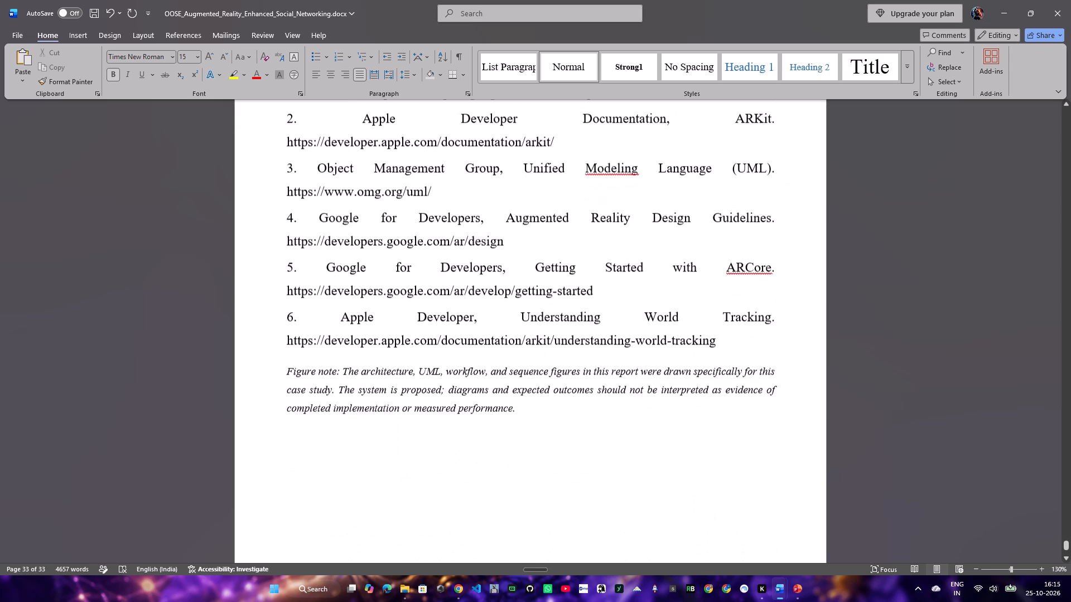
{"action": "left_click_drag", "start_coordinate": [548, 417], "coordinate": [279, 382]}
{"action": "key", "text": "BackSpace"}
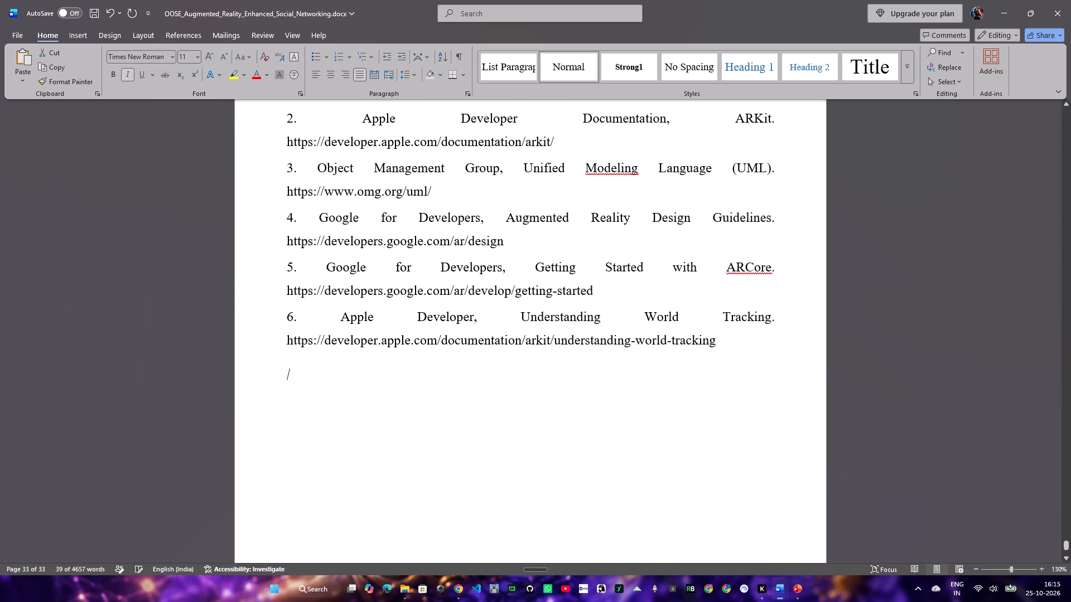
Left-align the six numbered entries under the References heading.
{"action": "scroll", "coordinate": [566, 422], "scroll_direction": "up", "scroll_amount": 3}
{"action": "left_click_drag", "start_coordinate": [313, 474], "coordinate": [249, 160]}
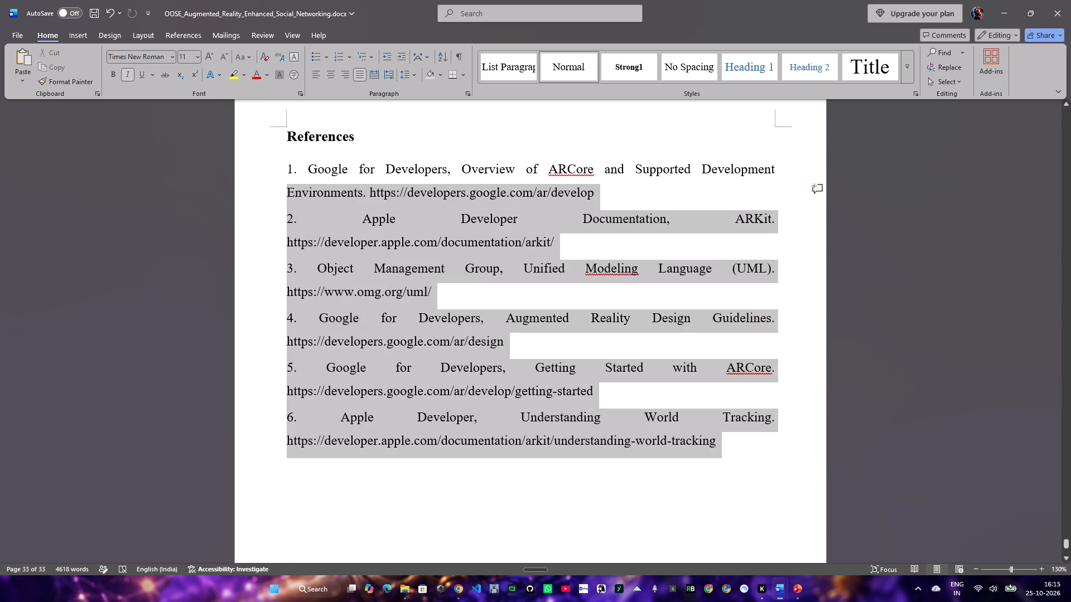
{"action": "left_click_drag", "start_coordinate": [249, 160], "coordinate": [263, 149]}
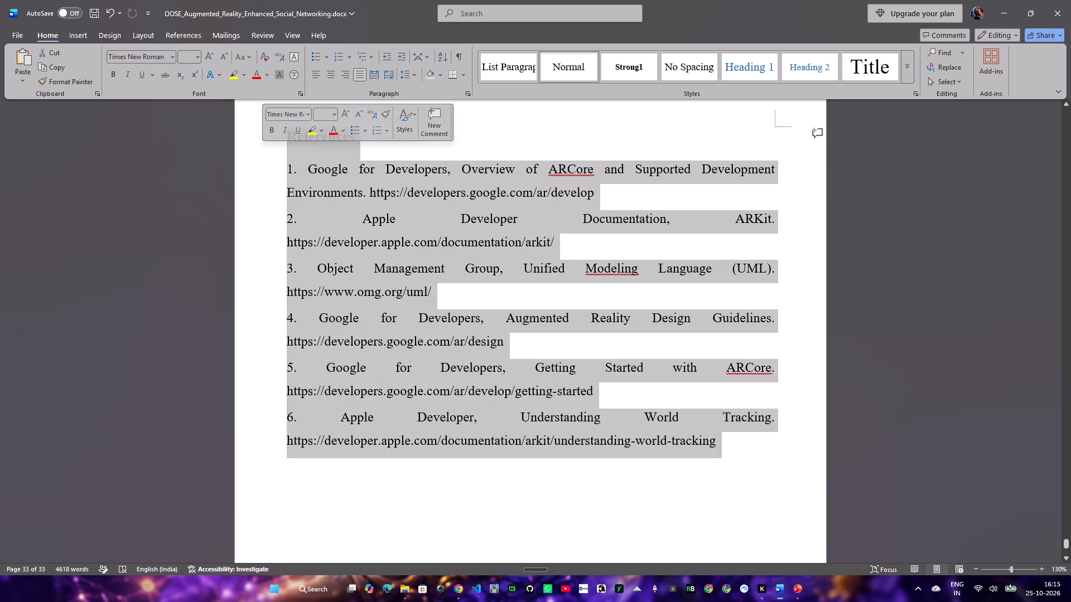
{"action": "left_click", "coordinate": [306, 182]}
{"action": "left_click_drag", "start_coordinate": [279, 168], "coordinate": [538, 463]}
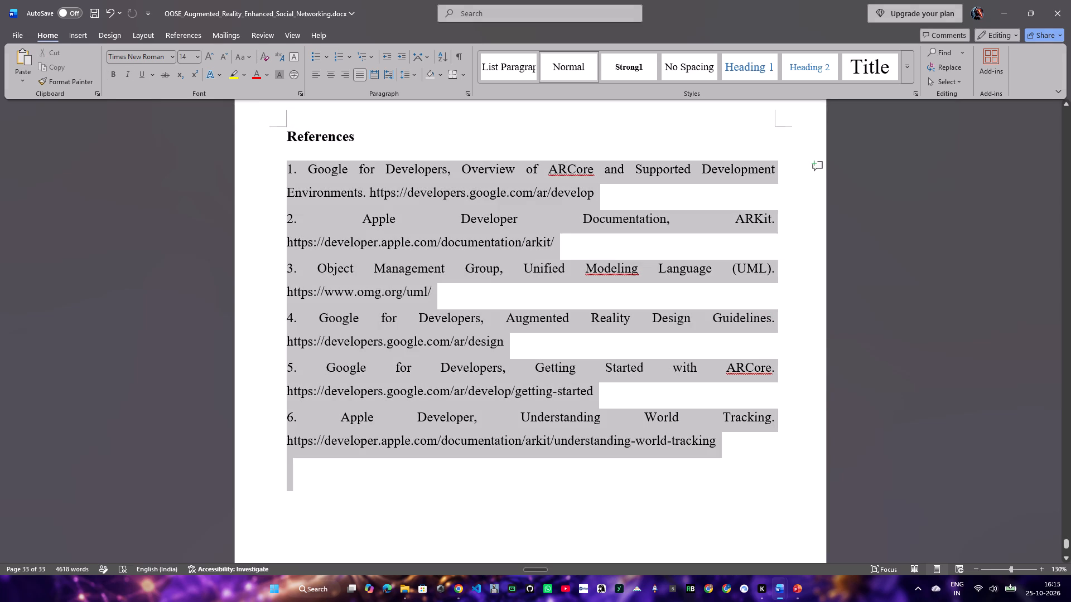
{"action": "left_click_drag", "start_coordinate": [538, 463], "coordinate": [535, 452]}
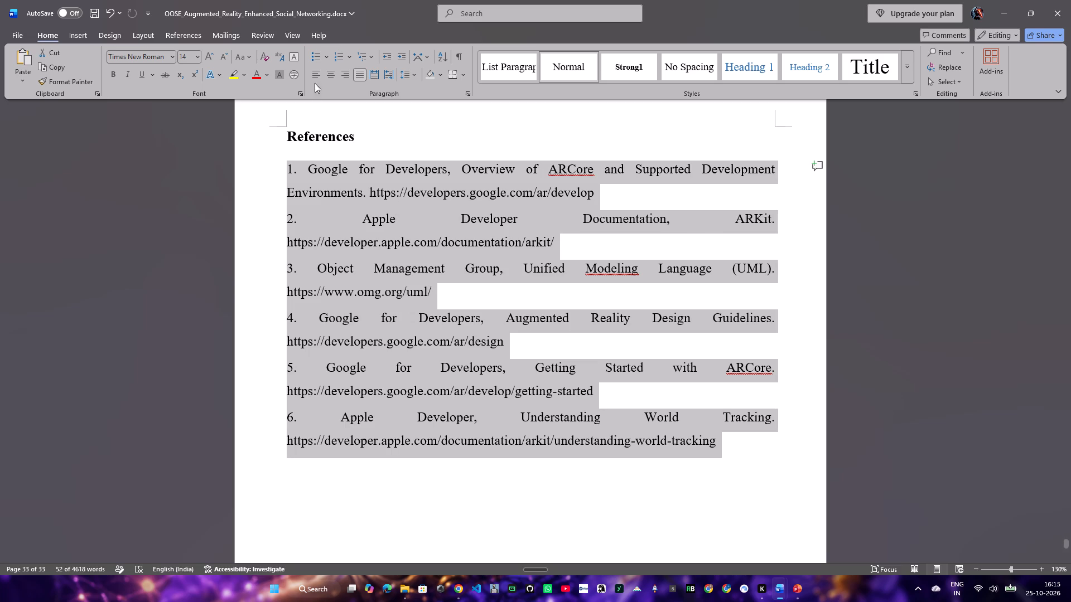
{"action": "left_click", "coordinate": [315, 70]}
Save the OOSE Augmented Reality report.
{"action": "scroll", "coordinate": [462, 295], "scroll_direction": "up", "scroll_amount": 20}
{"action": "scroll", "coordinate": [462, 295], "scroll_direction": "up", "scroll_amount": 11}
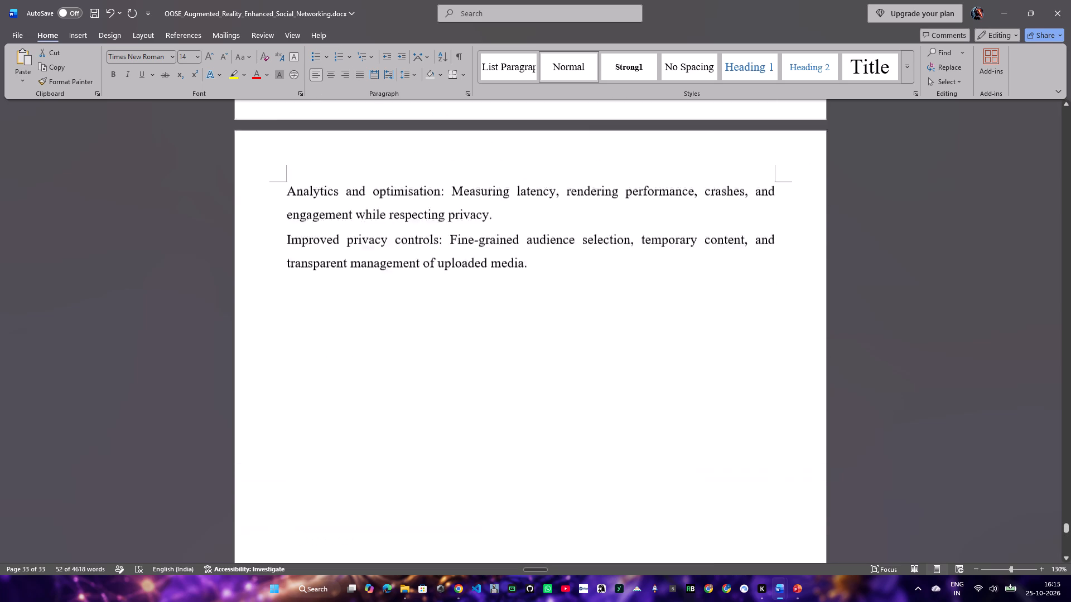
{"action": "scroll", "coordinate": [458, 298], "scroll_direction": "up", "scroll_amount": 13}
{"action": "key", "text": "ctrl+s"}
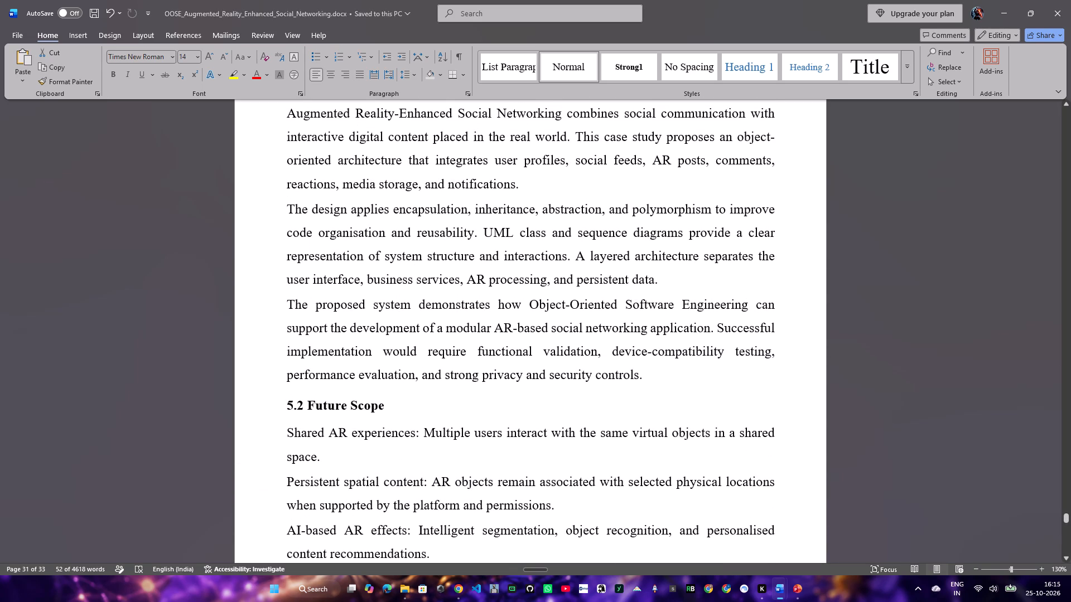
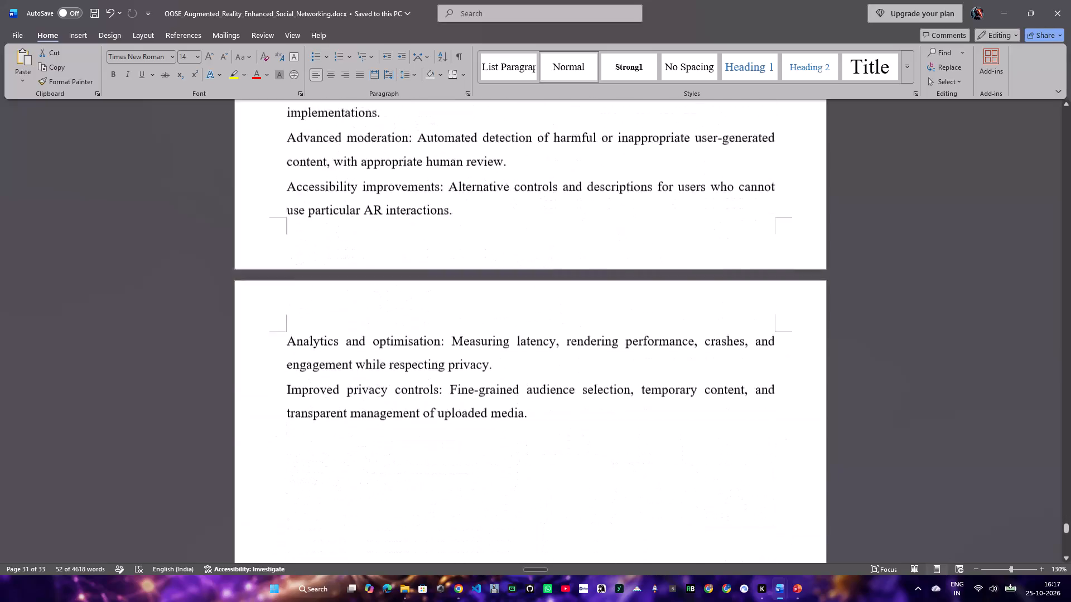
Add an Accent Bar 3 page number in the "Page | number" format at the bottom of the report's pages.
{"action": "scroll", "coordinate": [580, 397], "scroll_direction": "down", "scroll_amount": 7}
{"action": "scroll", "coordinate": [580, 404], "scroll_direction": "up", "scroll_amount": 1}
{"action": "scroll", "coordinate": [580, 402], "scroll_direction": "down", "scroll_amount": 3}
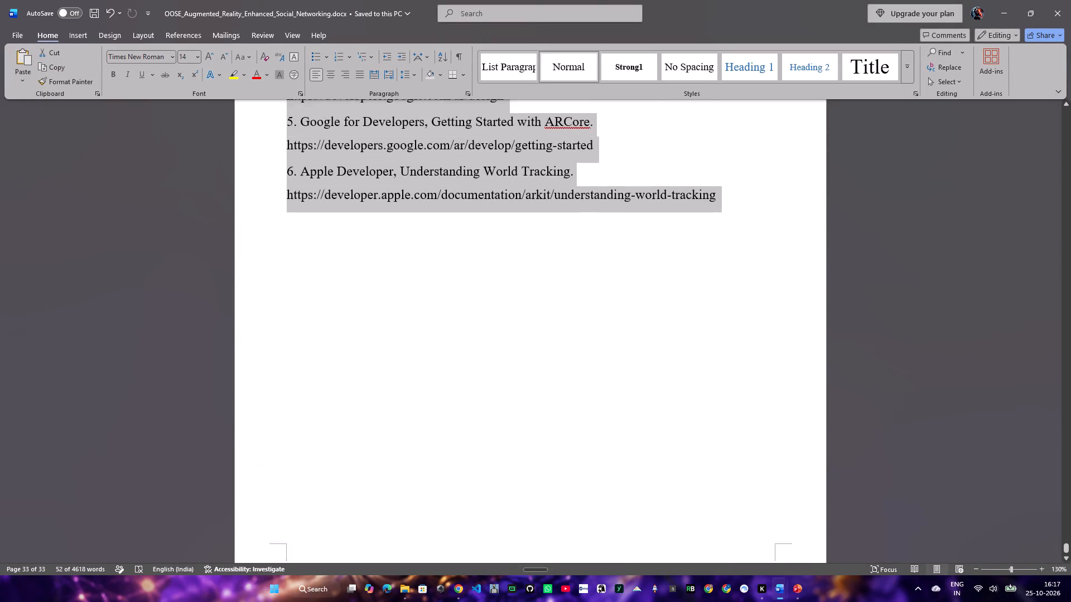
{"action": "scroll", "coordinate": [625, 387], "scroll_direction": "up", "scroll_amount": 1}
{"action": "scroll", "coordinate": [909, 402], "scroll_direction": "up", "scroll_amount": 7}
{"action": "left_click_drag", "start_coordinate": [1065, 542], "coordinate": [1070, 254]}
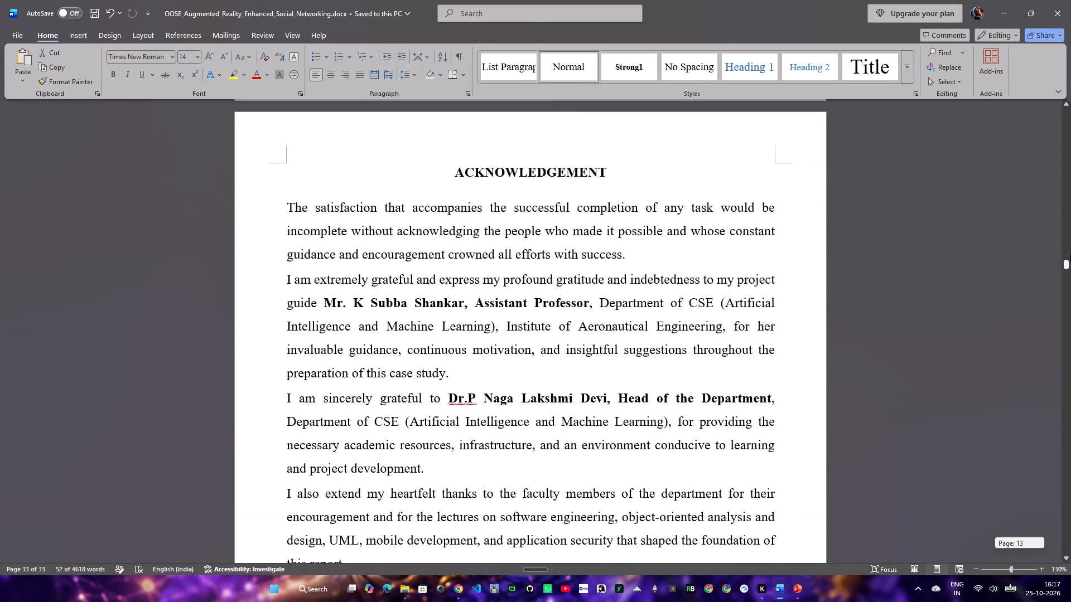
{"action": "left_click_drag", "start_coordinate": [1070, 254], "coordinate": [1070, 123]}
{"action": "scroll", "coordinate": [179, 150], "scroll_direction": "up", "scroll_amount": 6}
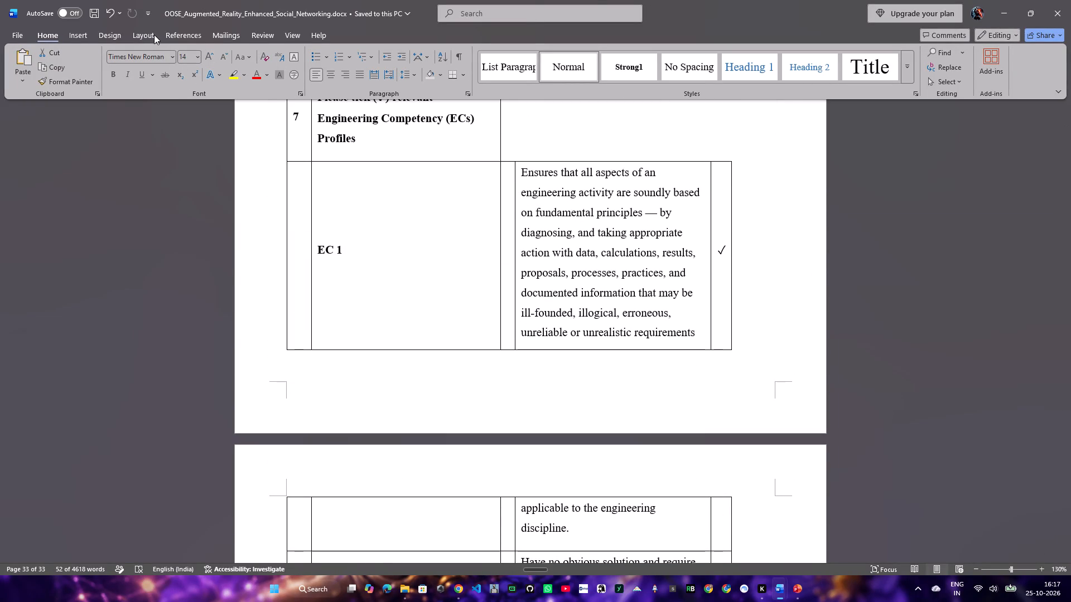
{"action": "left_click", "coordinate": [86, 38]}
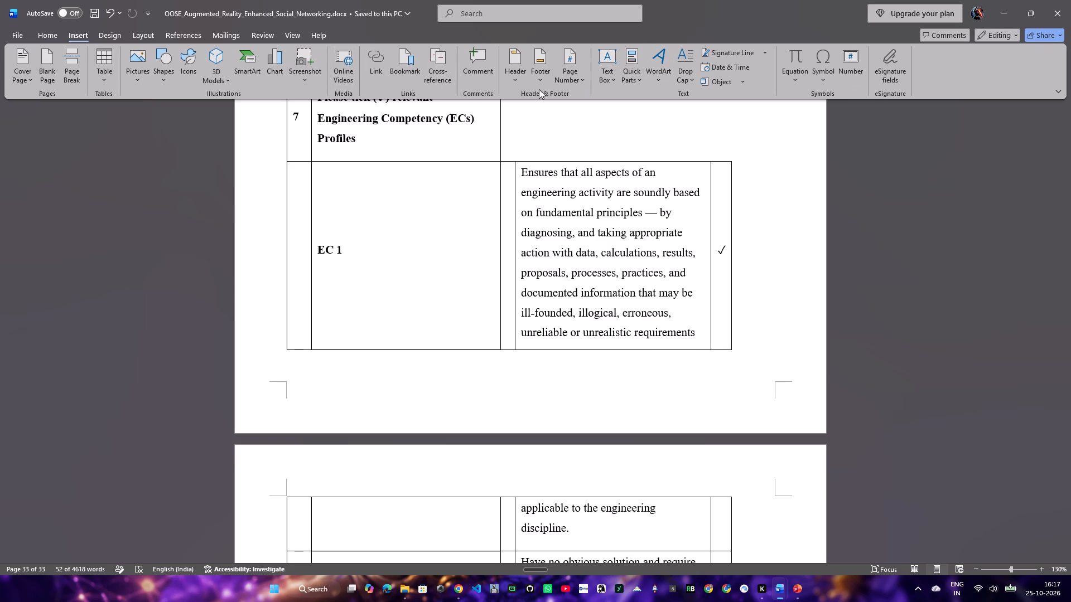
{"action": "left_click", "coordinate": [569, 75]}
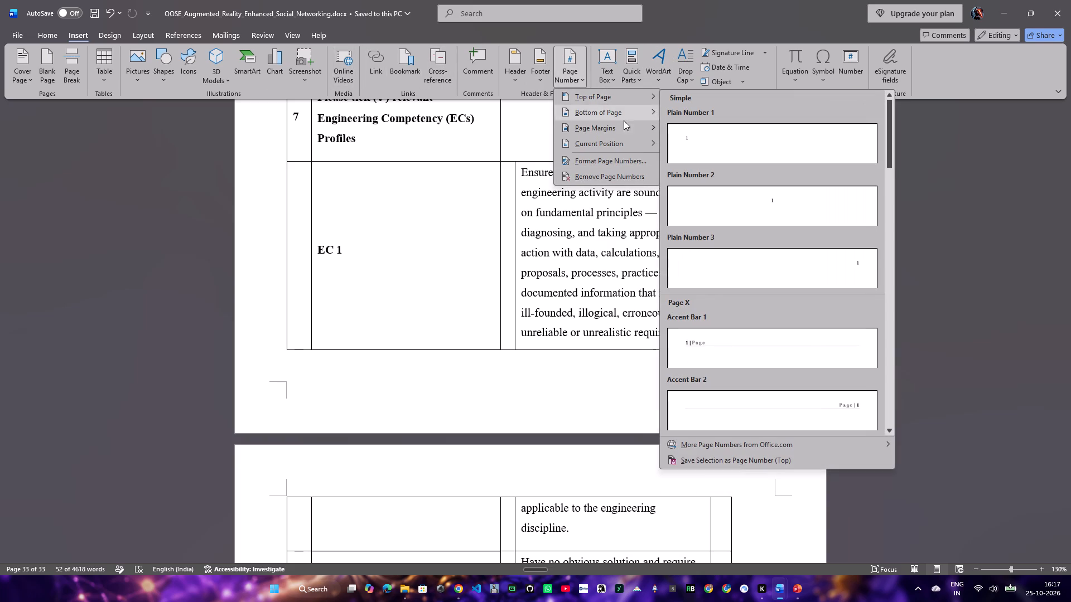
{"action": "scroll", "coordinate": [798, 303], "scroll_direction": "down", "scroll_amount": 4}
{"action": "scroll", "coordinate": [752, 290], "scroll_direction": "up", "scroll_amount": 2}
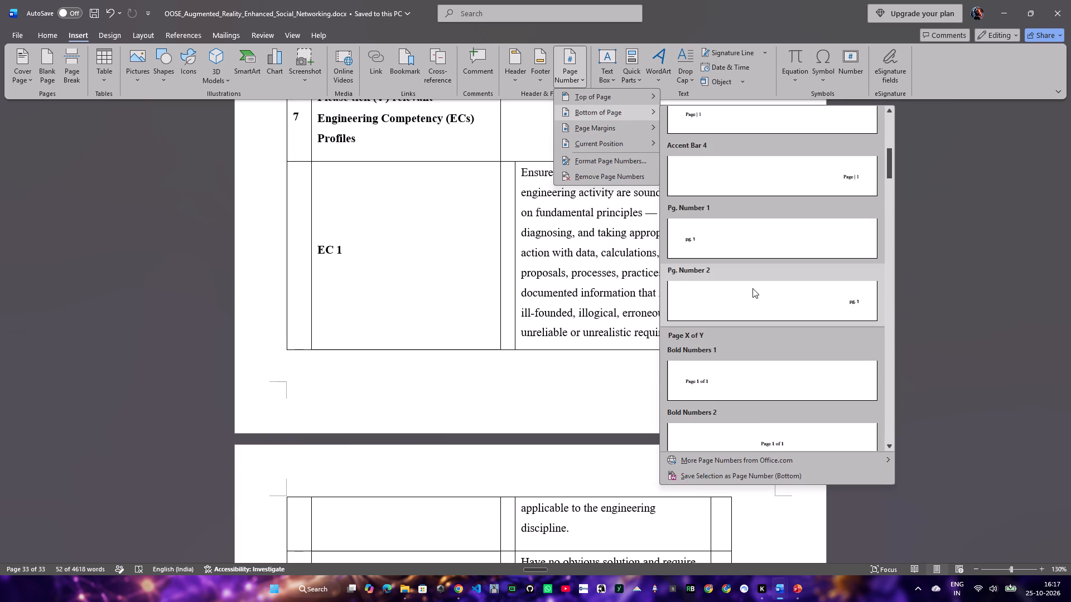
{"action": "scroll", "coordinate": [776, 332], "scroll_direction": "up", "scroll_amount": 1}
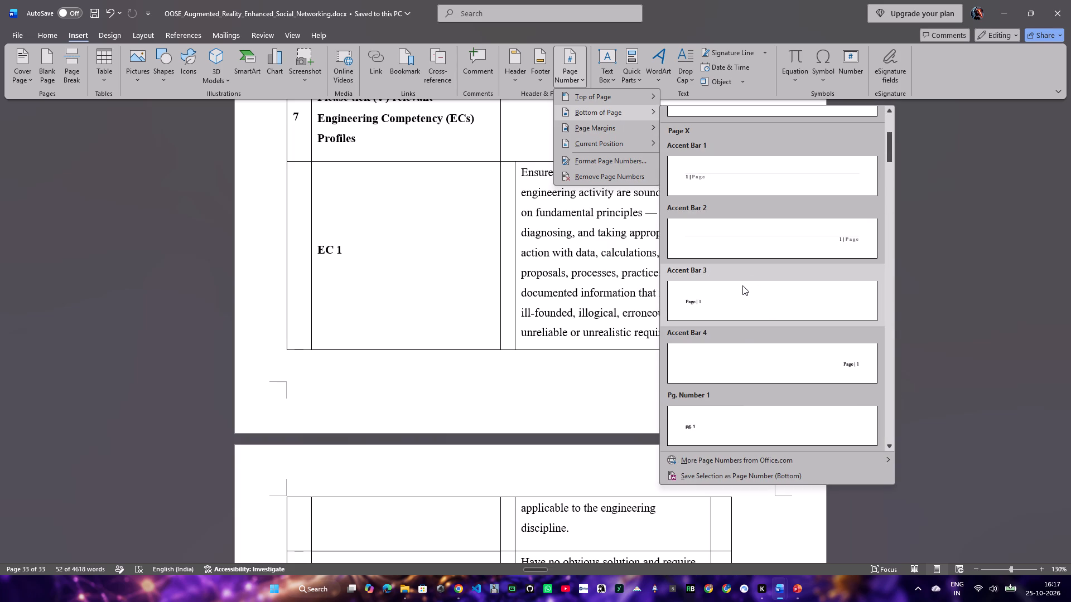
{"action": "left_click", "coordinate": [742, 286]}
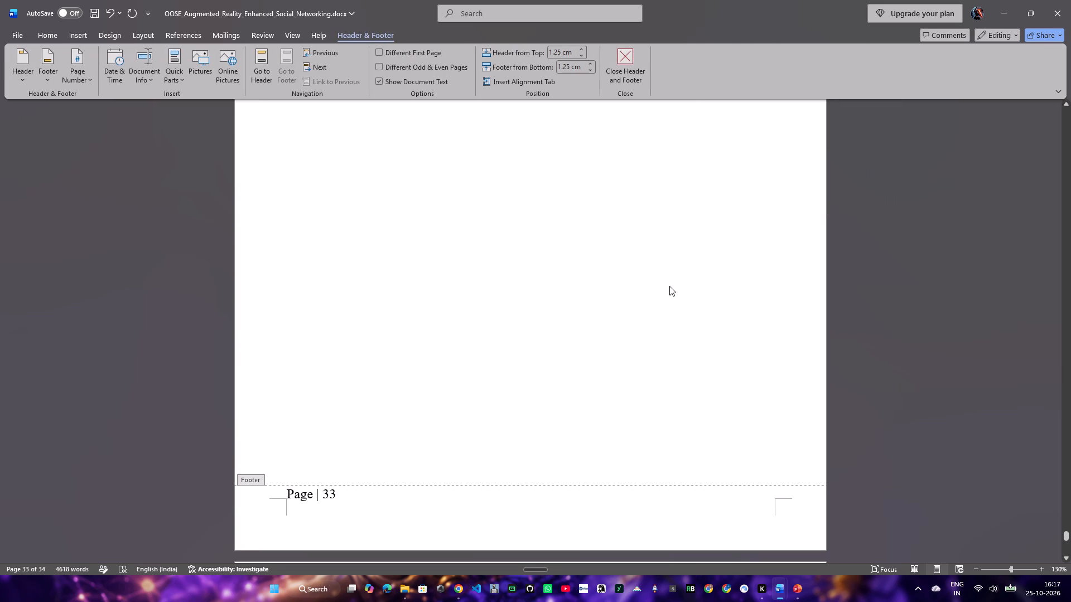
{"action": "scroll", "coordinate": [669, 286], "scroll_direction": "up", "scroll_amount": 20}
{"action": "scroll", "coordinate": [669, 286], "scroll_direction": "up", "scroll_amount": 1}
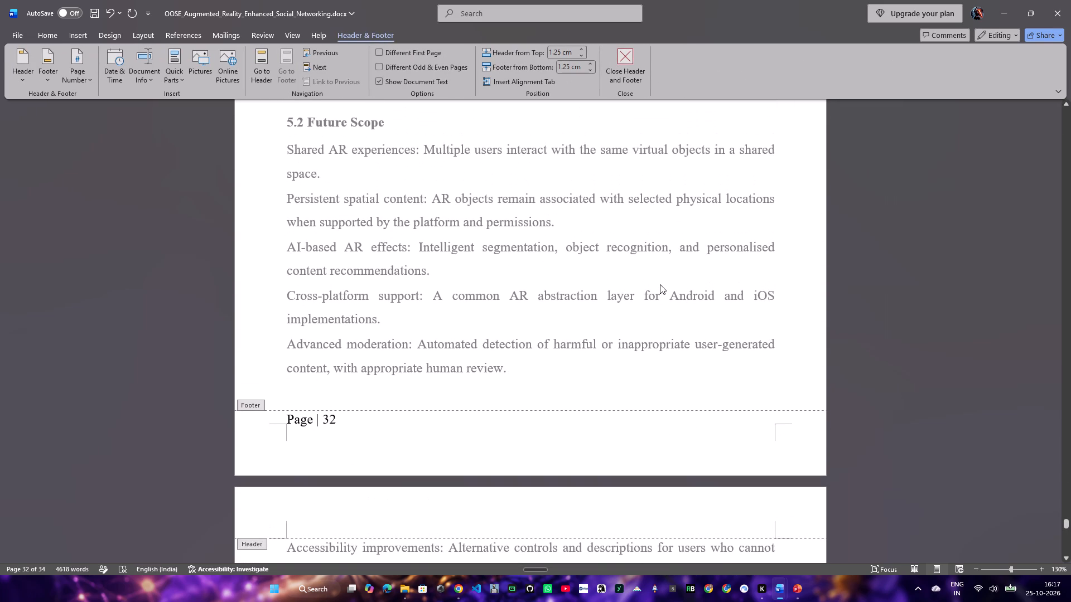
{"action": "key", "text": "Escape"}
Replace the Name of the Student entry in the Complex Problem-Solving Self-Assessment Form with the report author's name.
{"action": "scroll", "coordinate": [660, 284], "scroll_direction": "up", "scroll_amount": 1}
{"action": "scroll", "coordinate": [659, 286], "scroll_direction": "up", "scroll_amount": 20}
{"action": "scroll", "coordinate": [659, 286], "scroll_direction": "up", "scroll_amount": 4}
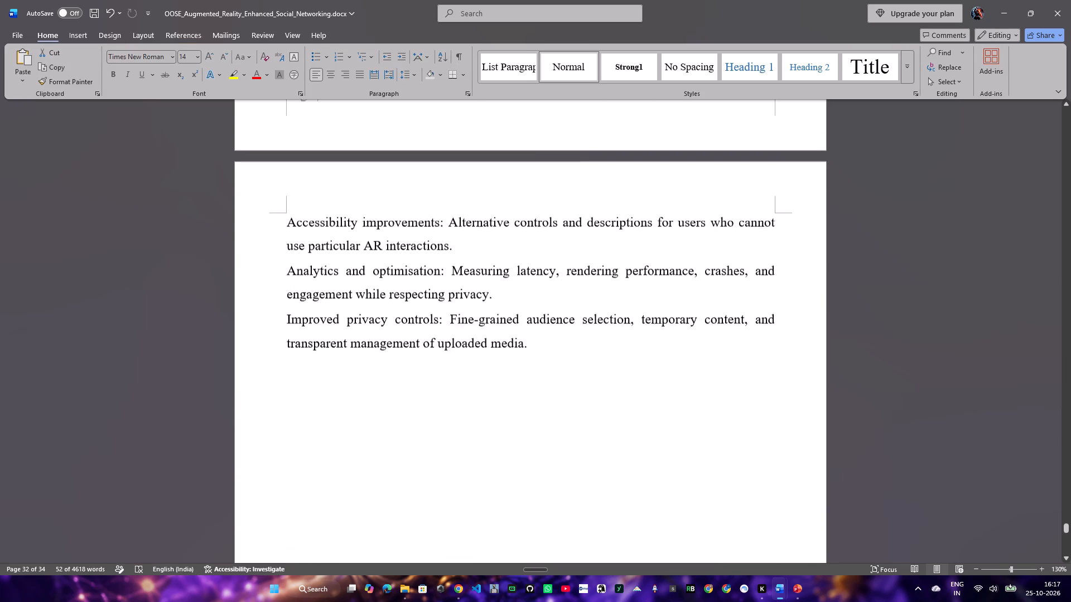
{"action": "scroll", "coordinate": [480, 268], "scroll_direction": "up", "scroll_amount": 9}
{"action": "scroll", "coordinate": [465, 274], "scroll_direction": "up", "scroll_amount": 20}
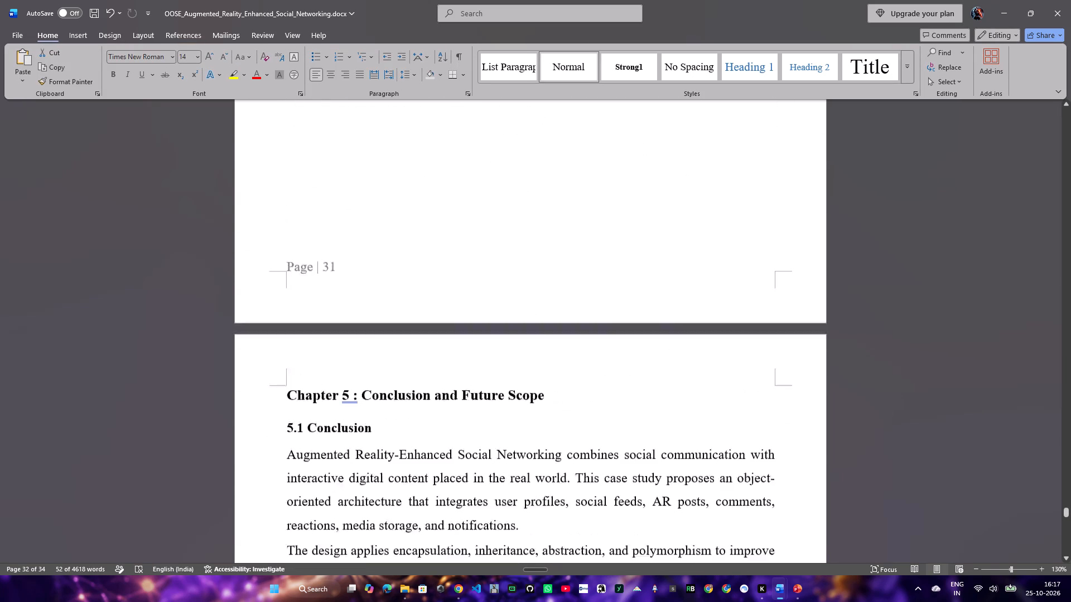
{"action": "scroll", "coordinate": [460, 274], "scroll_direction": "up", "scroll_amount": 1}
{"action": "left_click", "coordinate": [459, 273]}
{"action": "scroll", "coordinate": [456, 265], "scroll_direction": "up", "scroll_amount": 20}
{"action": "scroll", "coordinate": [456, 265], "scroll_direction": "up", "scroll_amount": 6}
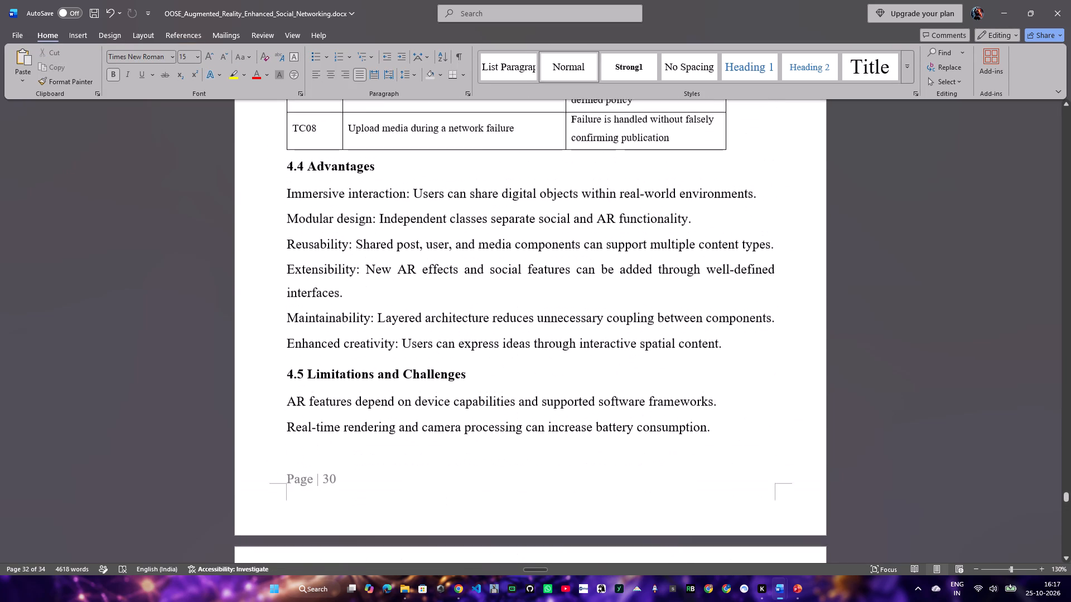
{"action": "middle_click", "coordinate": [482, 274]}
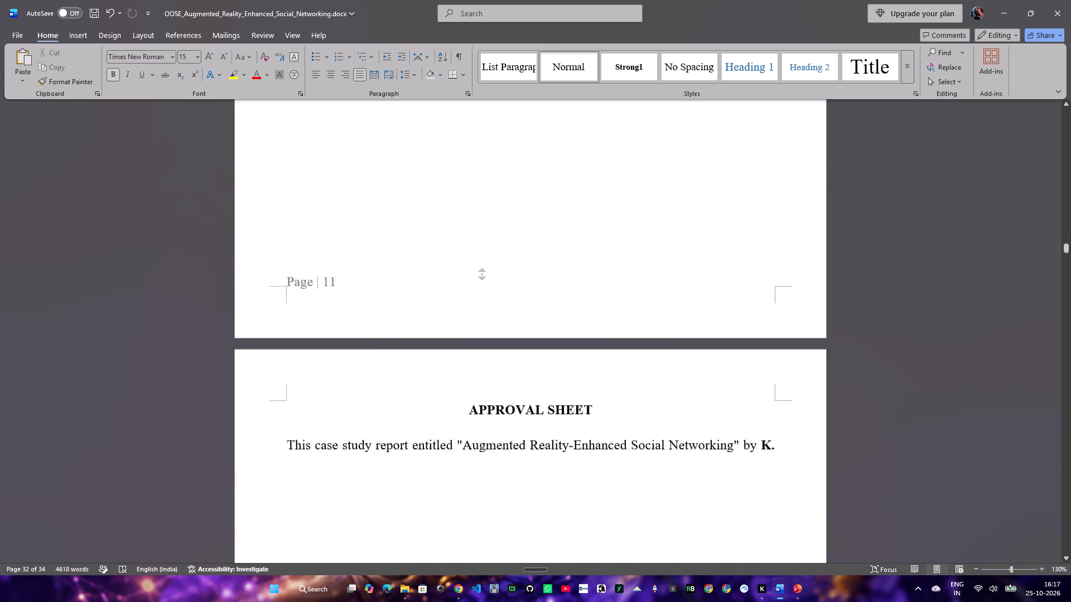
{"action": "left_click", "coordinate": [529, 198]}
{"action": "scroll", "coordinate": [527, 201], "scroll_direction": "down", "scroll_amount": 5}
{"action": "scroll", "coordinate": [602, 190], "scroll_direction": "up", "scroll_amount": 1}
{"action": "left_click_drag", "start_coordinate": [619, 147], "coordinate": [534, 147]}
{"action": "key", "text": "BackSpace"}
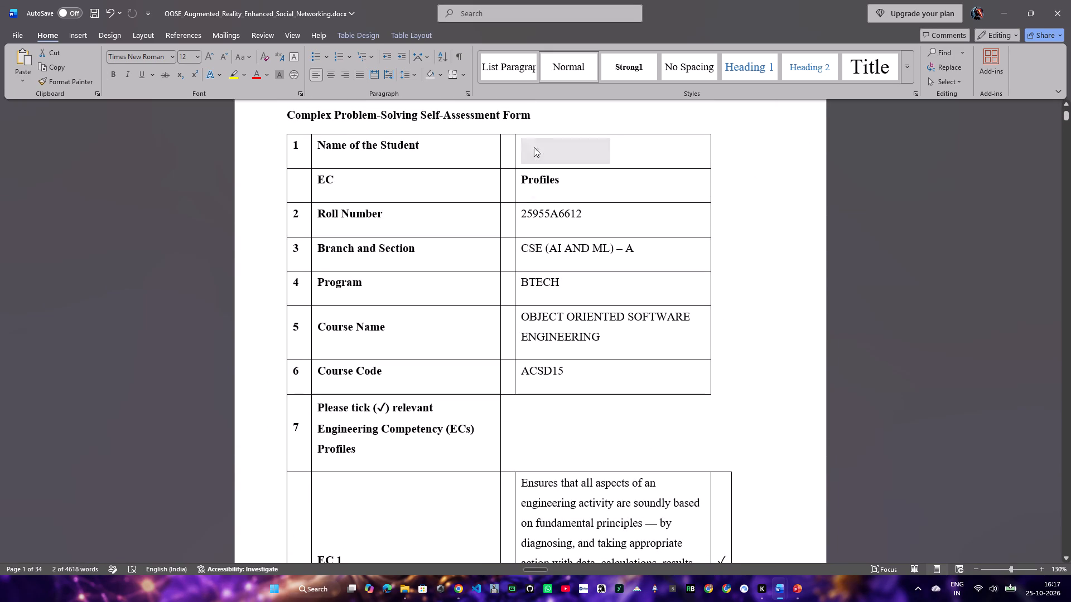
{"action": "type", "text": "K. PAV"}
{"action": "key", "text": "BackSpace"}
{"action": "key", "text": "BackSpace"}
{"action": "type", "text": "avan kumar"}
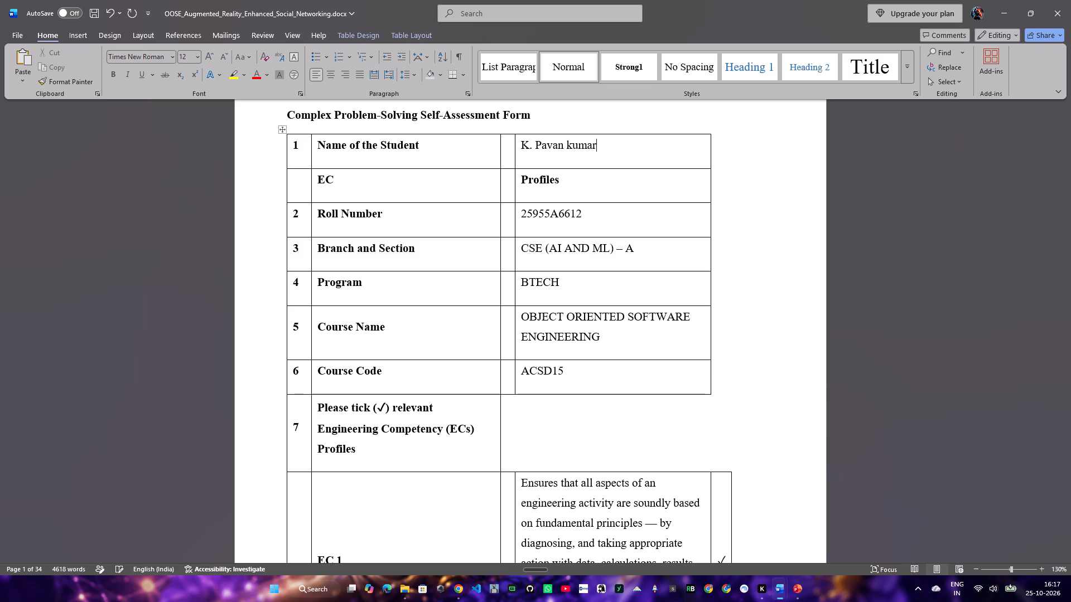
Change the last digit of the Roll Number entry in the self-assessment form to 3.
{"action": "left_click", "coordinate": [579, 217]}
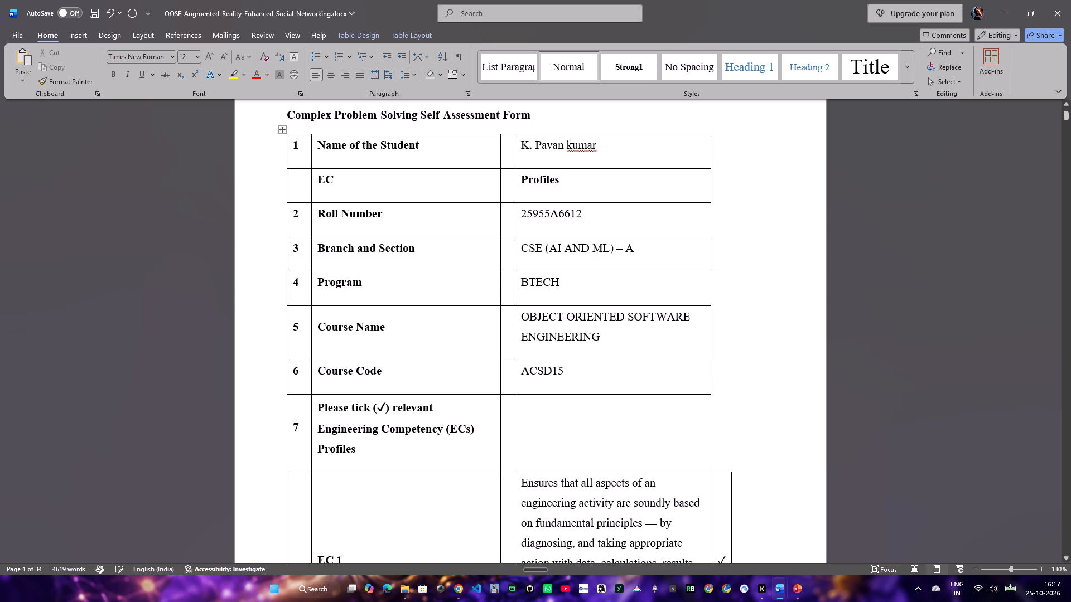
{"action": "key", "text": "BackSpace"}
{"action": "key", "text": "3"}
Review the self-assessment form's EC, CO and WK rows through to the Mapping of Course Outcomes to Study Modules table.
{"action": "scroll", "coordinate": [713, 259], "scroll_direction": "down", "scroll_amount": 5}
{"action": "scroll", "coordinate": [605, 250], "scroll_direction": "down", "scroll_amount": 12}
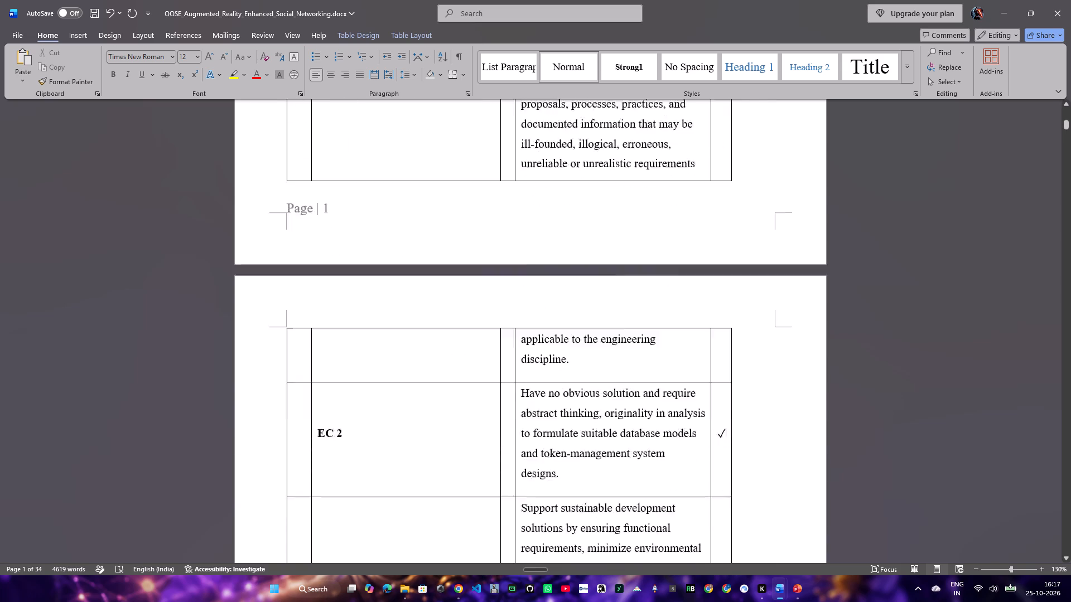
{"action": "scroll", "coordinate": [606, 260], "scroll_direction": "down", "scroll_amount": 20}
{"action": "scroll", "coordinate": [606, 260], "scroll_direction": "down", "scroll_amount": 18}
{"action": "scroll", "coordinate": [634, 298], "scroll_direction": "up", "scroll_amount": 1}
{"action": "scroll", "coordinate": [633, 288], "scroll_direction": "down", "scroll_amount": 12}
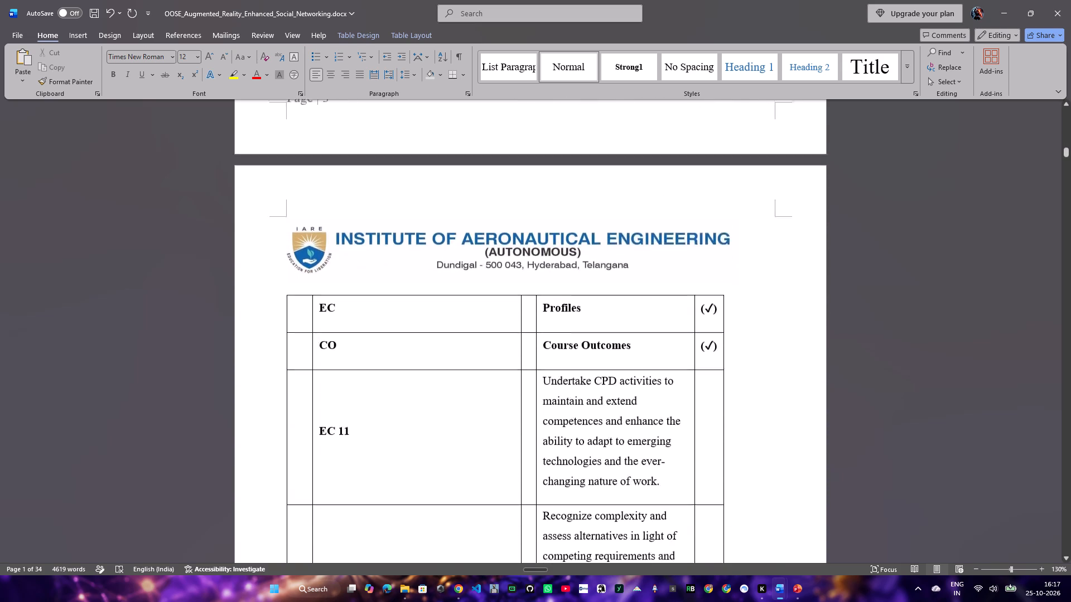
{"action": "scroll", "coordinate": [636, 276], "scroll_direction": "down", "scroll_amount": 19}
{"action": "scroll", "coordinate": [639, 273], "scroll_direction": "up", "scroll_amount": 1}
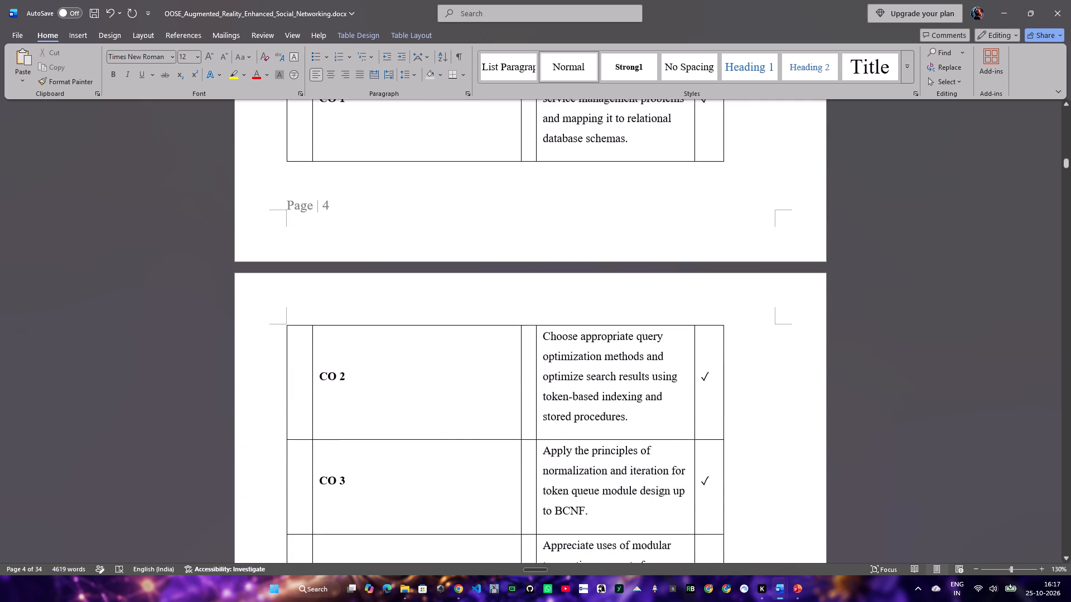
{"action": "scroll", "coordinate": [639, 272], "scroll_direction": "down", "scroll_amount": 5}
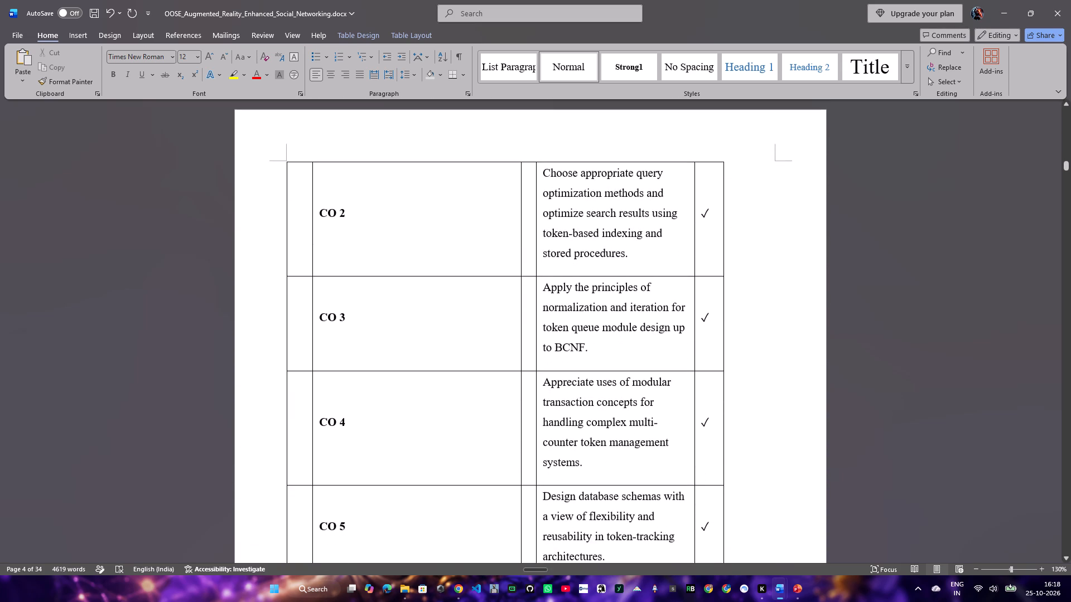
{"action": "scroll", "coordinate": [645, 264], "scroll_direction": "down", "scroll_amount": 1}
{"action": "scroll", "coordinate": [645, 264], "scroll_direction": "up", "scroll_amount": 1}
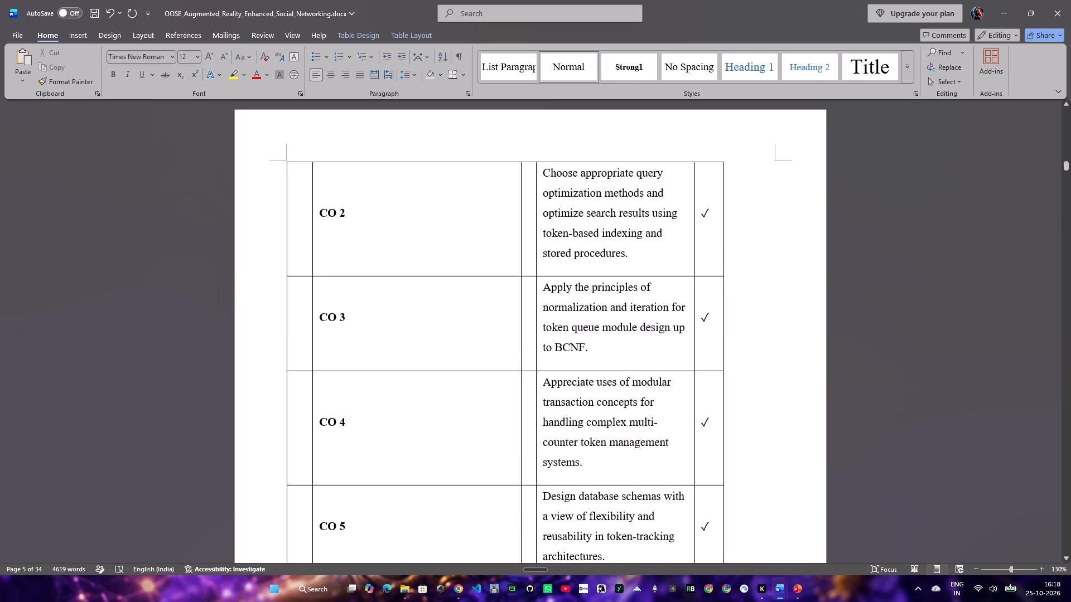
{"action": "scroll", "coordinate": [646, 264], "scroll_direction": "up", "scroll_amount": 12}
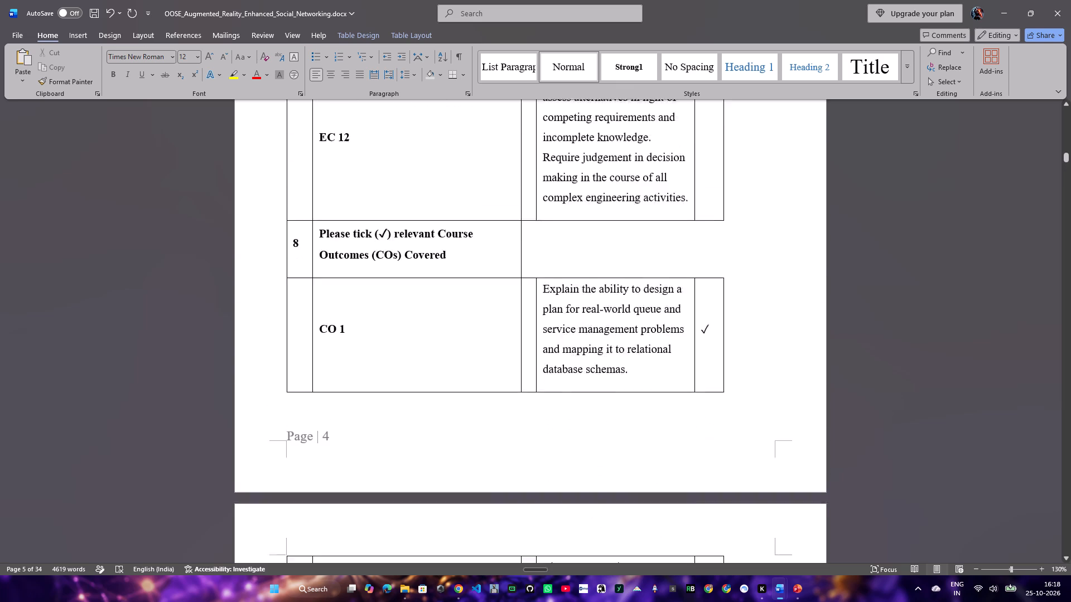
{"action": "scroll", "coordinate": [645, 260], "scroll_direction": "up", "scroll_amount": 13}
{"action": "scroll", "coordinate": [645, 257], "scroll_direction": "down", "scroll_amount": 13}
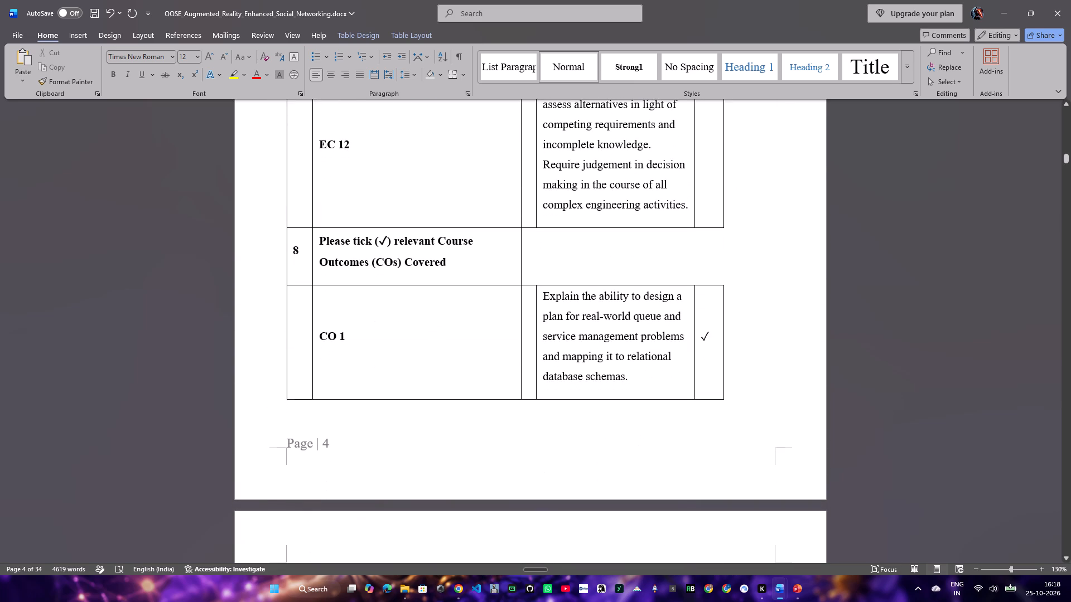
{"action": "scroll", "coordinate": [645, 256], "scroll_direction": "down", "scroll_amount": 20}
{"action": "scroll", "coordinate": [645, 256], "scroll_direction": "down", "scroll_amount": 6}
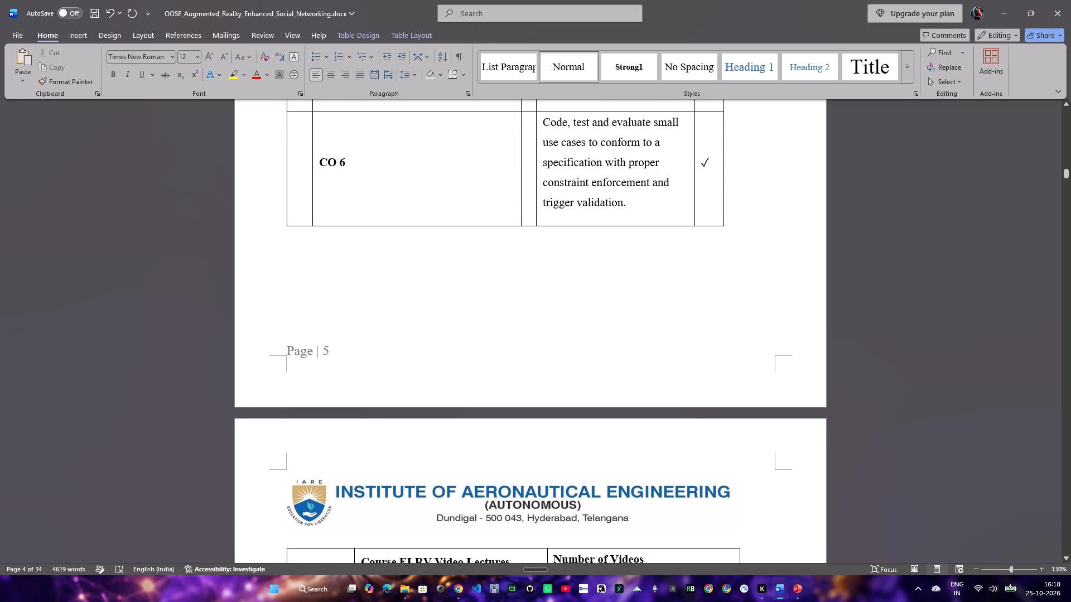
{"action": "scroll", "coordinate": [647, 260], "scroll_direction": "down", "scroll_amount": 11}
{"action": "scroll", "coordinate": [647, 260], "scroll_direction": "down", "scroll_amount": 20}
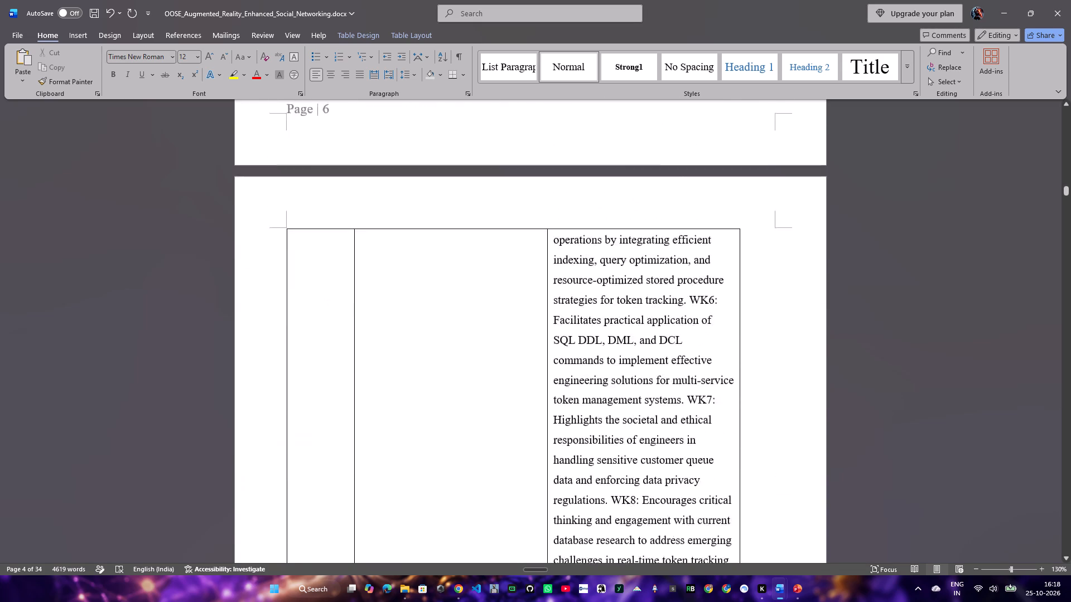
{"action": "scroll", "coordinate": [647, 263], "scroll_direction": "down", "scroll_amount": 9}
{"action": "scroll", "coordinate": [647, 262], "scroll_direction": "down", "scroll_amount": 12}
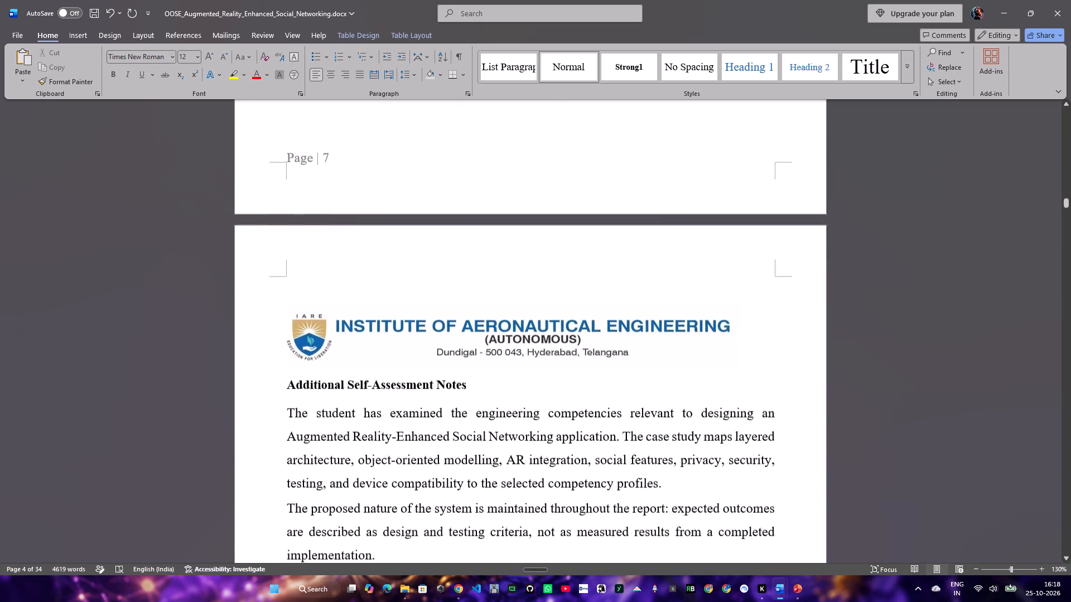
{"action": "scroll", "coordinate": [647, 264], "scroll_direction": "down", "scroll_amount": 10}
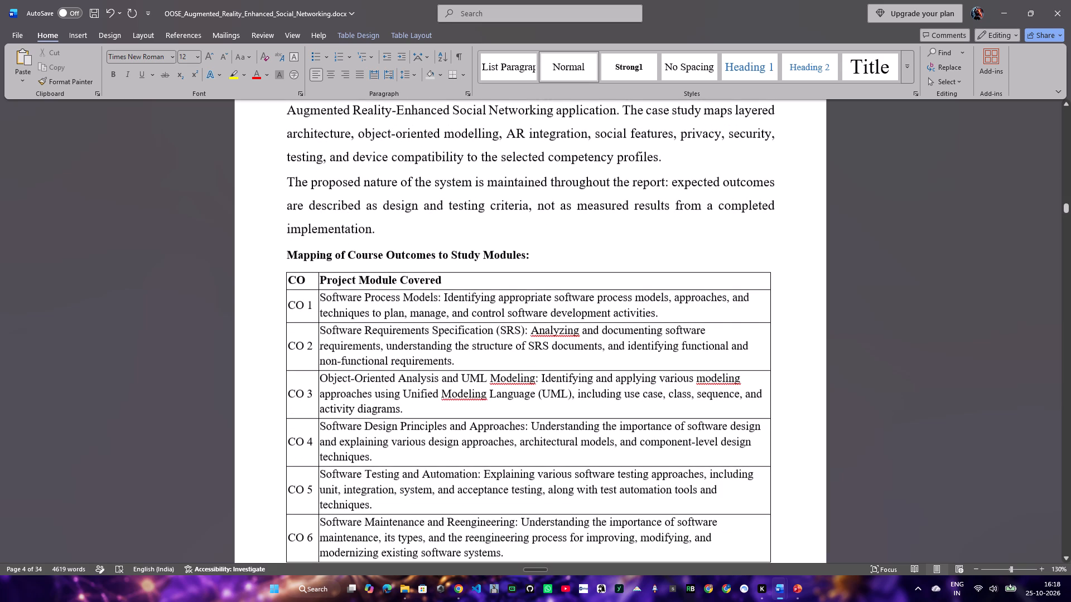
Slightly narrow the CO column of the Mapping of Course Outcomes to Study Modules table, keeping each CO label on one line.
{"action": "left_click_drag", "start_coordinate": [317, 348], "coordinate": [322, 348]}
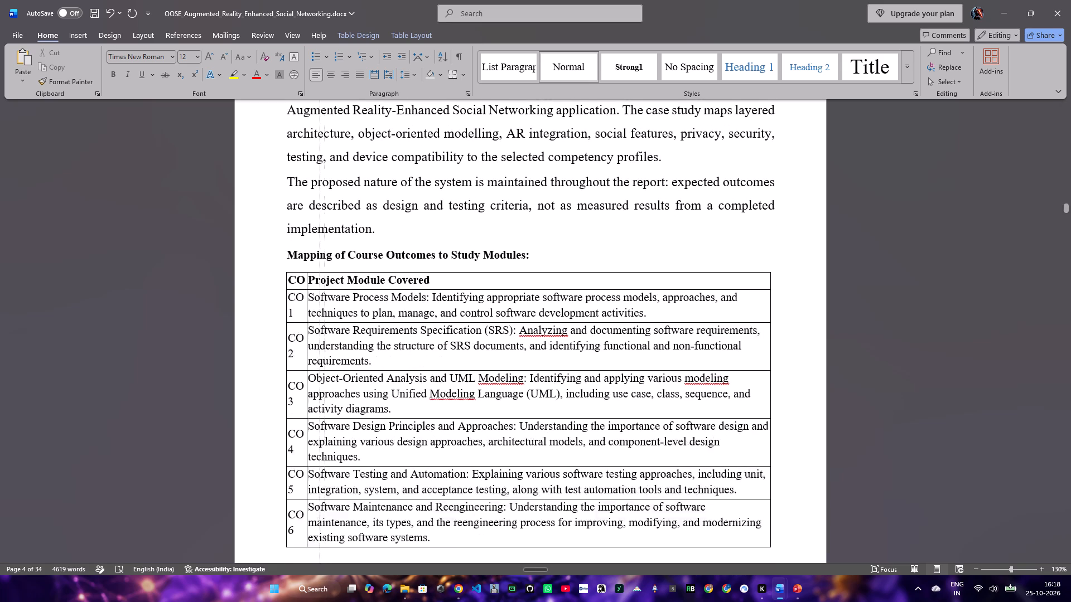
{"action": "left_click_drag", "start_coordinate": [322, 348], "coordinate": [328, 354]}
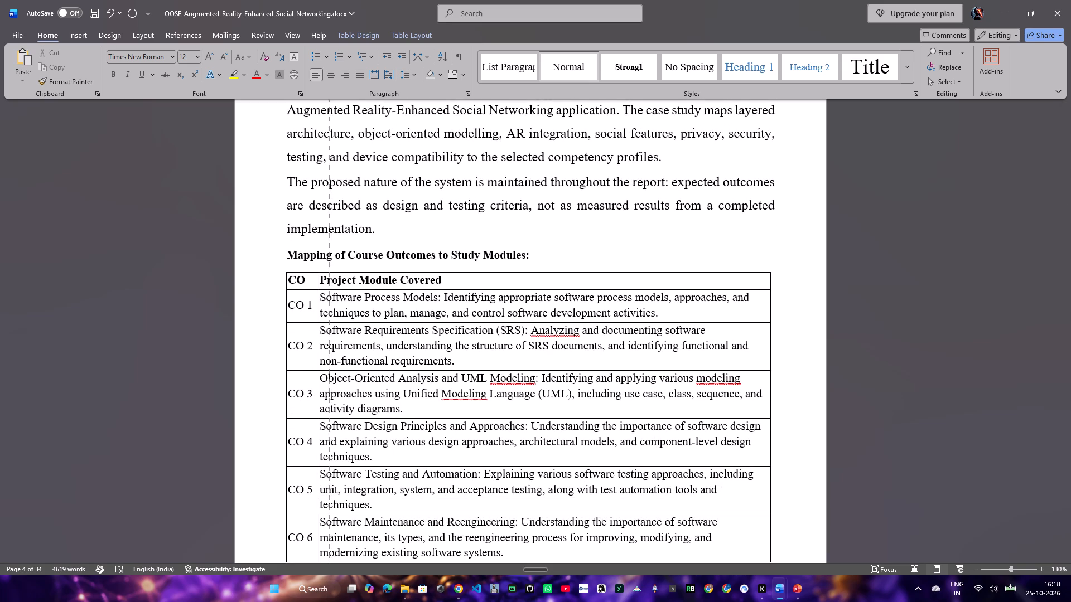
{"action": "left_click_drag", "start_coordinate": [328, 354], "coordinate": [326, 356]}
Copy the CO 1 Software Process Models description from the Mapping of Course Outcomes to Study Modules table.
{"action": "left_click_drag", "start_coordinate": [662, 309], "coordinate": [342, 308]}
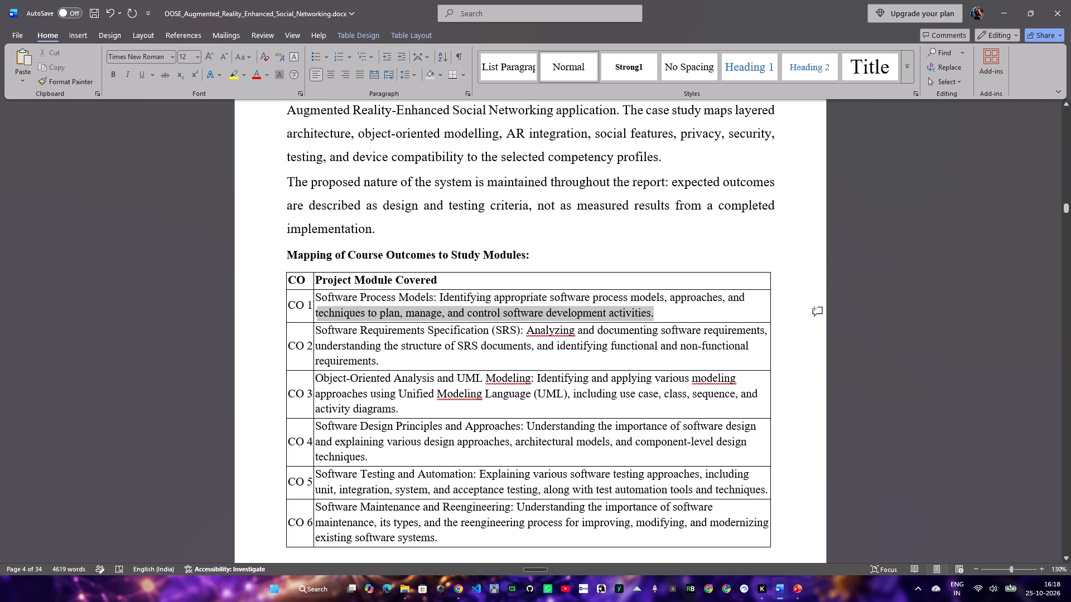
{"action": "left_click_drag", "start_coordinate": [342, 308], "coordinate": [341, 301]}
{"action": "key", "text": "ctrl+c"}
Replace the CO 1 description in the self-assessment form's Course Outcomes section with the copied Software Process Models description.
{"action": "scroll", "coordinate": [495, 324], "scroll_direction": "up", "scroll_amount": 14}
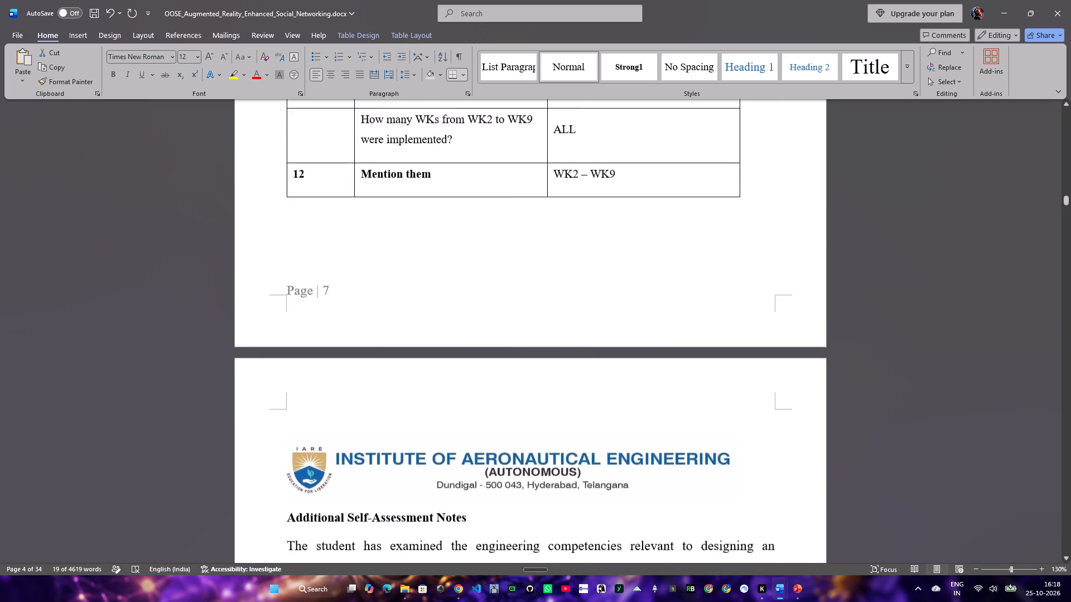
{"action": "scroll", "coordinate": [495, 318], "scroll_direction": "up", "scroll_amount": 20}
{"action": "scroll", "coordinate": [495, 318], "scroll_direction": "up", "scroll_amount": 20}
{"action": "scroll", "coordinate": [495, 318], "scroll_direction": "up", "scroll_amount": 5}
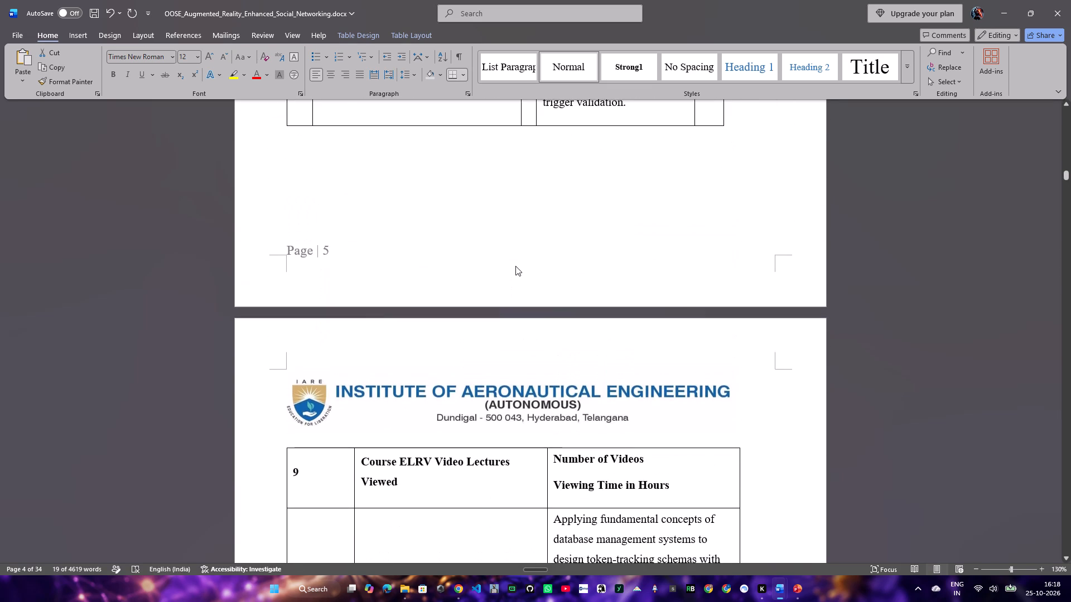
{"action": "scroll", "coordinate": [520, 257], "scroll_direction": "down", "scroll_amount": 4}
{"action": "scroll", "coordinate": [645, 425], "scroll_direction": "down", "scroll_amount": 8}
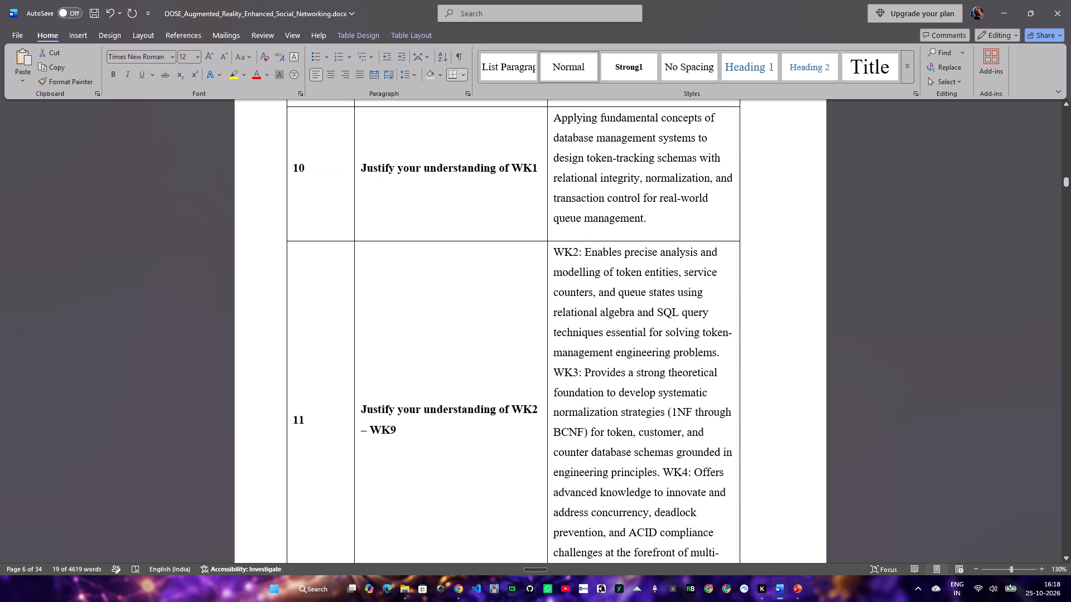
{"action": "scroll", "coordinate": [644, 421], "scroll_direction": "down", "scroll_amount": 17}
{"action": "scroll", "coordinate": [642, 423], "scroll_direction": "down", "scroll_amount": 12}
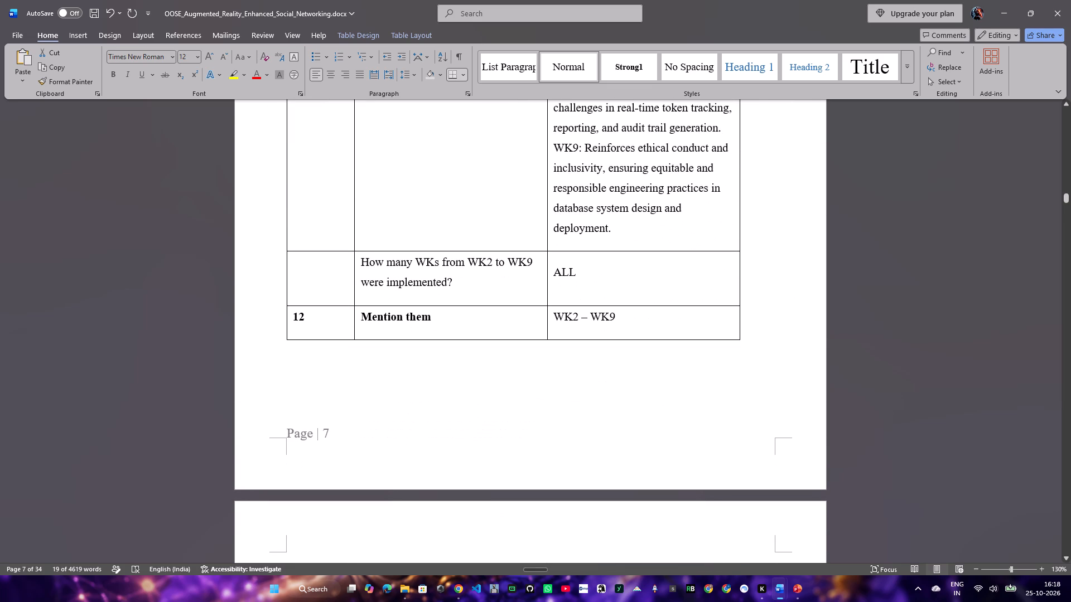
{"action": "scroll", "coordinate": [637, 424], "scroll_direction": "up", "scroll_amount": 11}
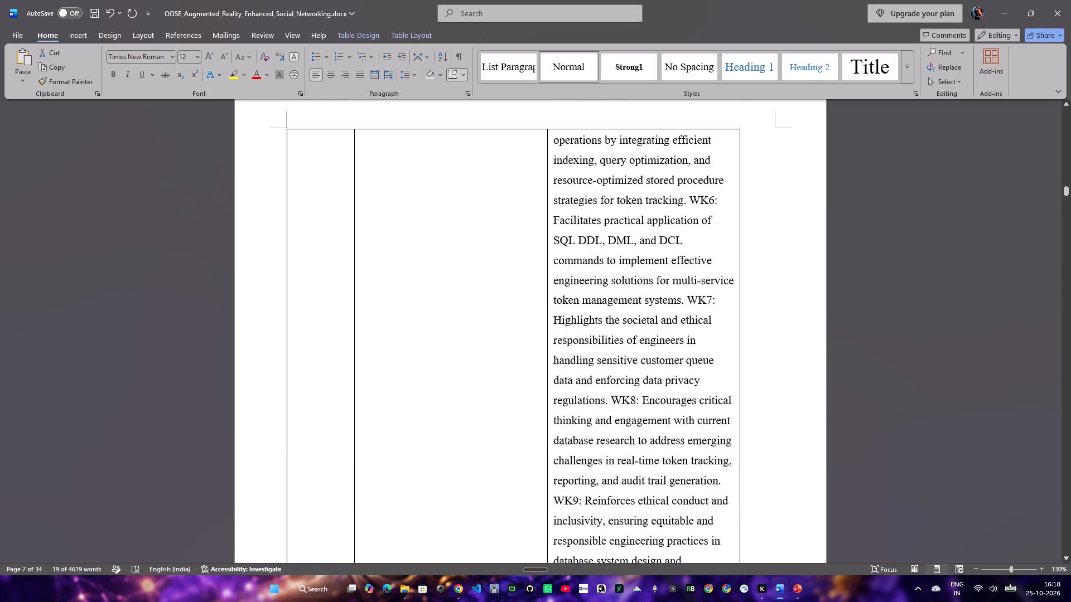
{"action": "scroll", "coordinate": [636, 421], "scroll_direction": "up", "scroll_amount": 20}
{"action": "scroll", "coordinate": [636, 421], "scroll_direction": "up", "scroll_amount": 20}
{"action": "scroll", "coordinate": [636, 421], "scroll_direction": "up", "scroll_amount": 6}
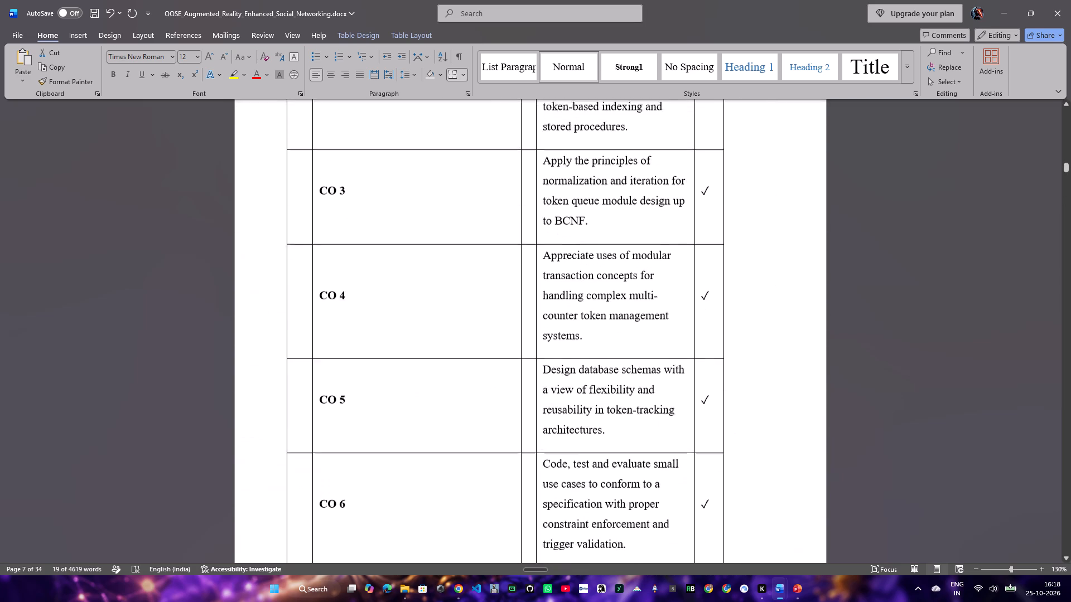
{"action": "scroll", "coordinate": [639, 401], "scroll_direction": "up", "scroll_amount": 2}
{"action": "scroll", "coordinate": [674, 305], "scroll_direction": "up", "scroll_amount": 10}
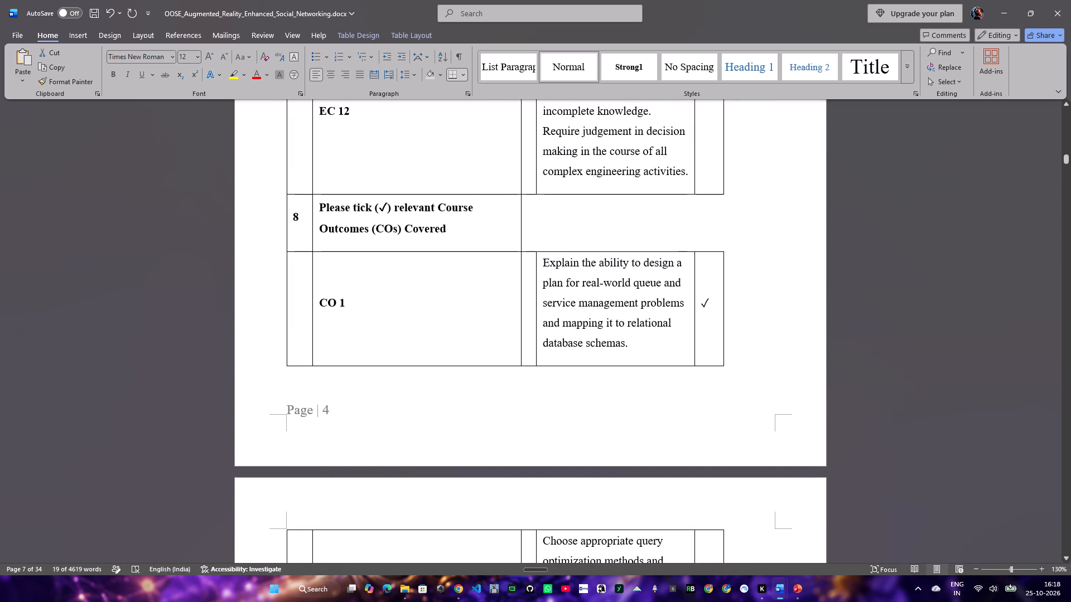
{"action": "left_click_drag", "start_coordinate": [650, 346], "coordinate": [553, 268]}
{"action": "key", "text": "ctrl+v"}
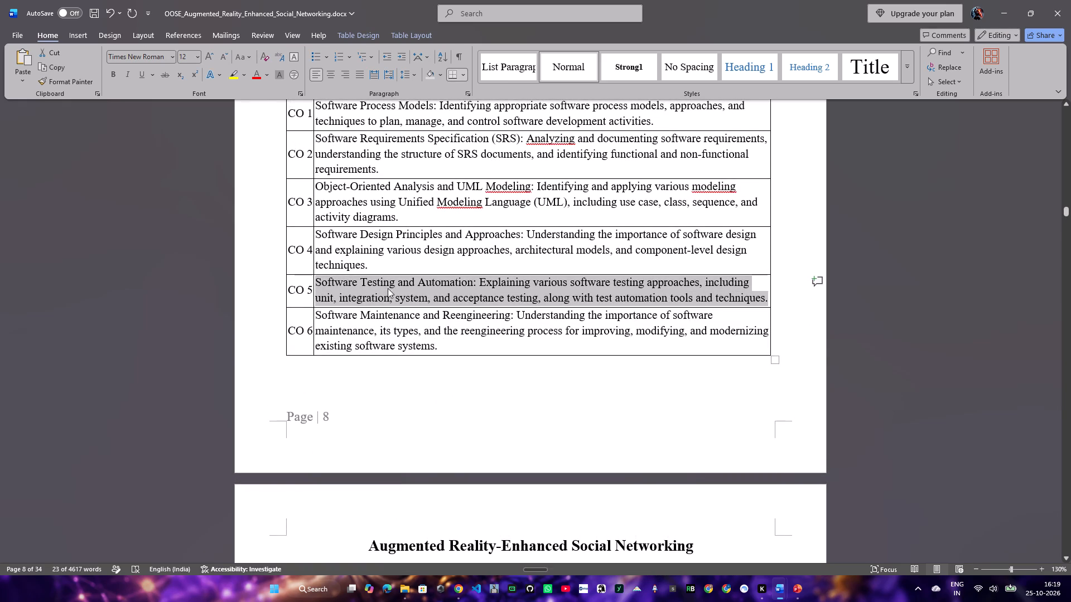
{"action": "key", "text": "ctrl+c"}
{"action": "left_click_drag", "start_coordinate": [383, 273], "coordinate": [321, 242]}
{"action": "key", "text": "ctrl+c"}
{"action": "left_click_drag", "start_coordinate": [417, 215], "coordinate": [333, 192]}
{"action": "key", "text": "ctrl+c"}
{"action": "left_click_drag", "start_coordinate": [394, 169], "coordinate": [312, 135]}
{"action": "left_click", "coordinate": [381, 144]}
{"action": "left_click_drag", "start_coordinate": [380, 167], "coordinate": [330, 139]}
{"action": "key", "text": "ctrl+c"}
Replace the CO 2 description in the self-assessment form with the copied Software Requirements Specification (SRS) description.
{"action": "key", "text": "alt+Tab"}
{"action": "key", "text": "alt+Tab"}
{"action": "scroll", "coordinate": [512, 259], "scroll_direction": "up", "scroll_amount": 3}
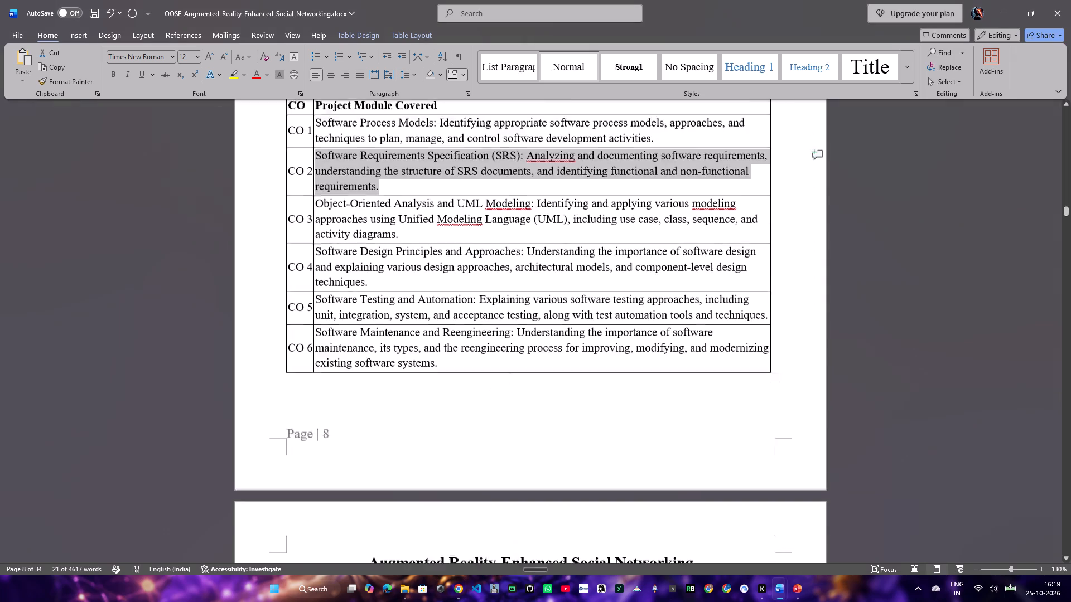
{"action": "scroll", "coordinate": [511, 259], "scroll_direction": "up", "scroll_amount": 20}
{"action": "scroll", "coordinate": [511, 259], "scroll_direction": "up", "scroll_amount": 20}
{"action": "scroll", "coordinate": [511, 259], "scroll_direction": "up", "scroll_amount": 12}
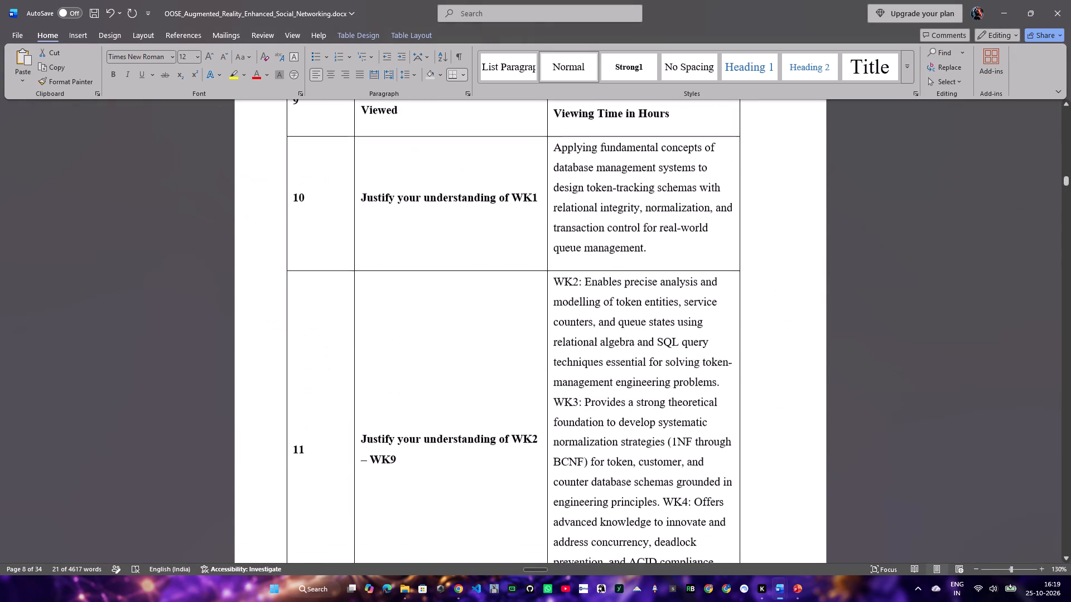
{"action": "scroll", "coordinate": [509, 246], "scroll_direction": "up", "scroll_amount": 20}
{"action": "scroll", "coordinate": [509, 246], "scroll_direction": "up", "scroll_amount": 7}
{"action": "scroll", "coordinate": [565, 265], "scroll_direction": "up", "scroll_amount": 2}
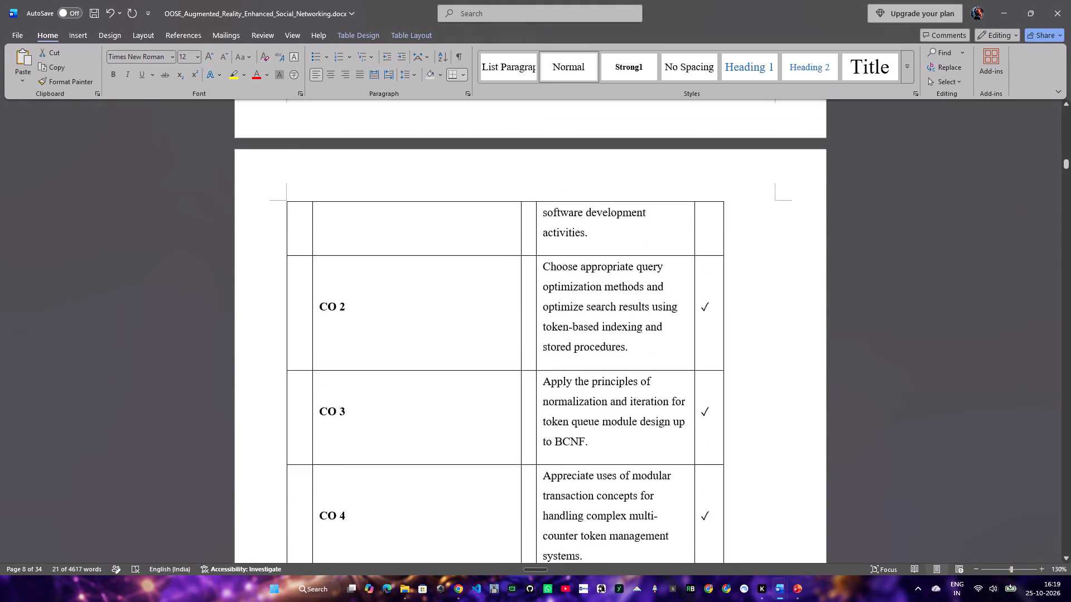
{"action": "scroll", "coordinate": [565, 265], "scroll_direction": "up", "scroll_amount": 8}
{"action": "scroll", "coordinate": [640, 341], "scroll_direction": "down", "scroll_amount": 9}
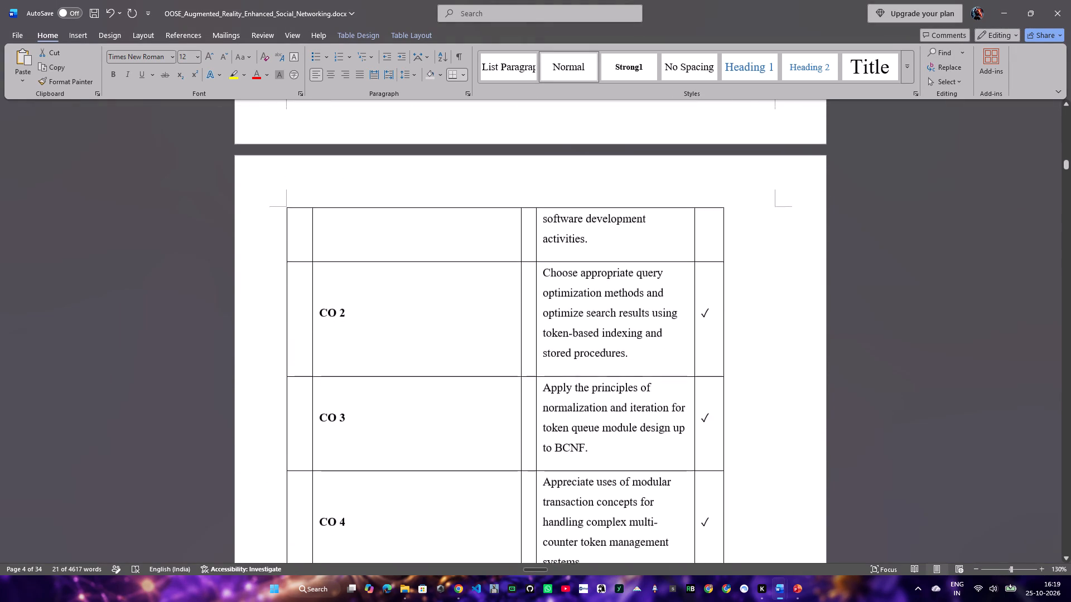
{"action": "left_click_drag", "start_coordinate": [638, 353], "coordinate": [541, 280]}
{"action": "key", "text": "ctrl+v"}
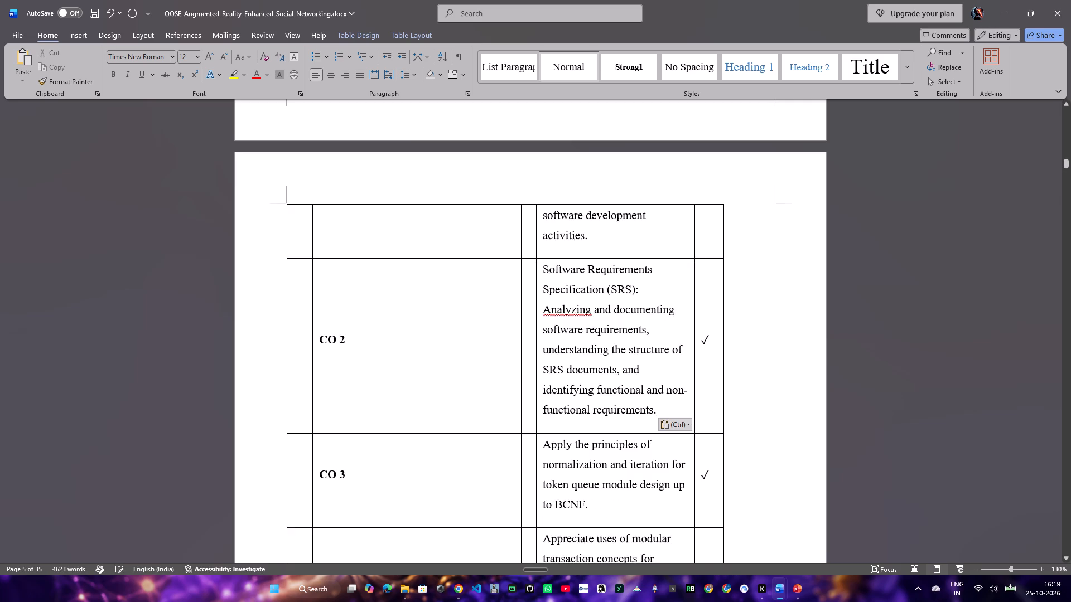
Replace the self-assessment form's CO 3 description with the Object-Oriented Analysis and UML Modeling description from the clipboard history.
{"action": "scroll", "coordinate": [607, 358], "scroll_direction": "down", "scroll_amount": 6}
{"action": "left_click_drag", "start_coordinate": [590, 305], "coordinate": [548, 252]}
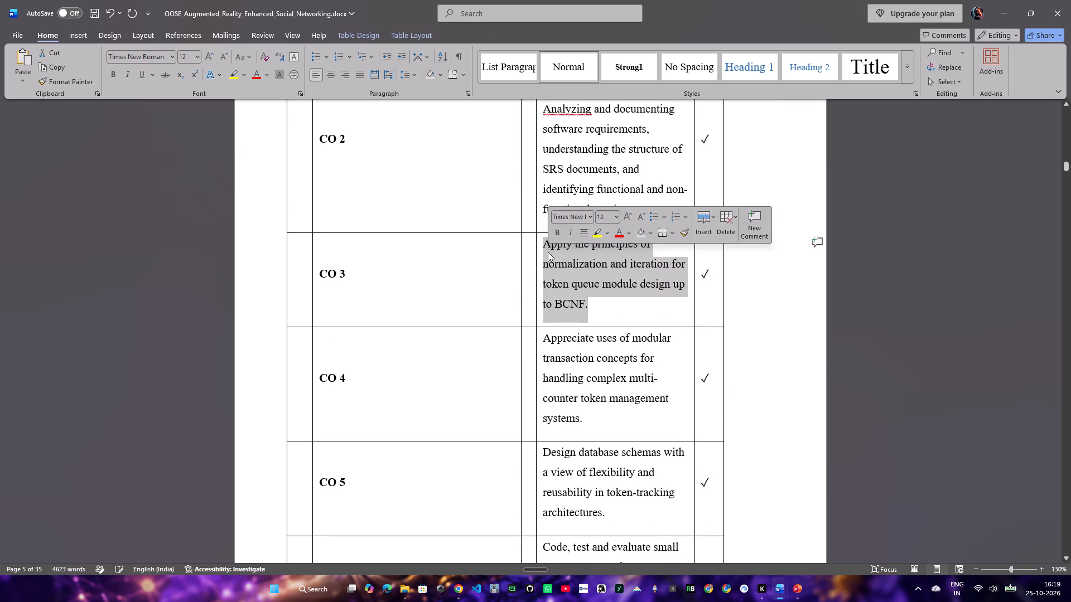
{"action": "key", "text": "super+v"}
{"action": "left_click", "coordinate": [621, 448]}
{"action": "key", "text": "ctrl+v"}
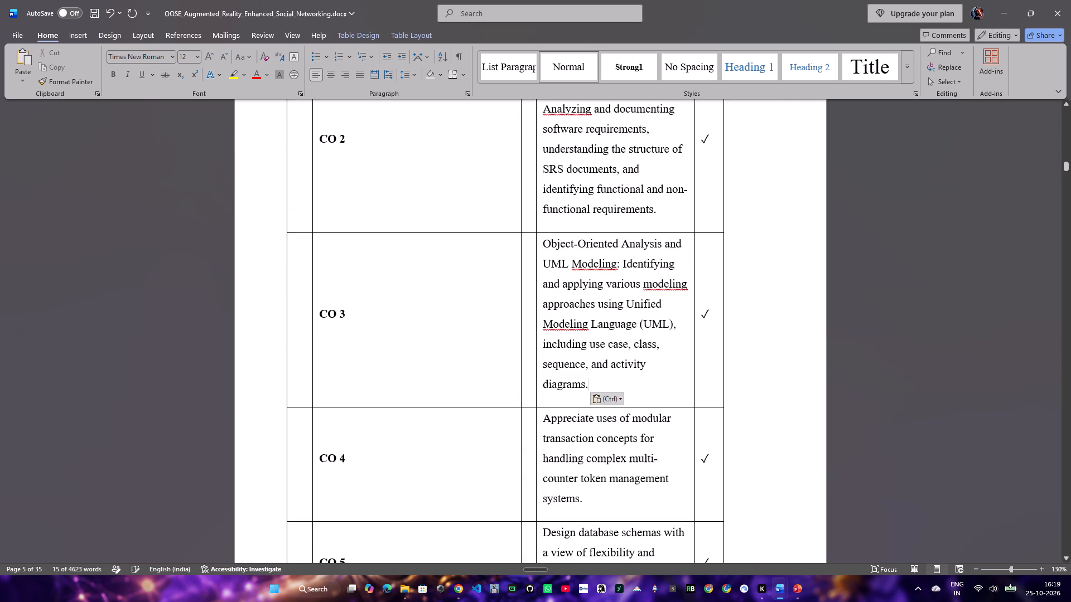
Replace the self-assessment form's CO 4 description with the Software Design Principles and Approaches description from the clipboard history.
{"action": "scroll", "coordinate": [627, 425], "scroll_direction": "down", "scroll_amount": 4}
{"action": "left_click_drag", "start_coordinate": [607, 365], "coordinate": [546, 290]}
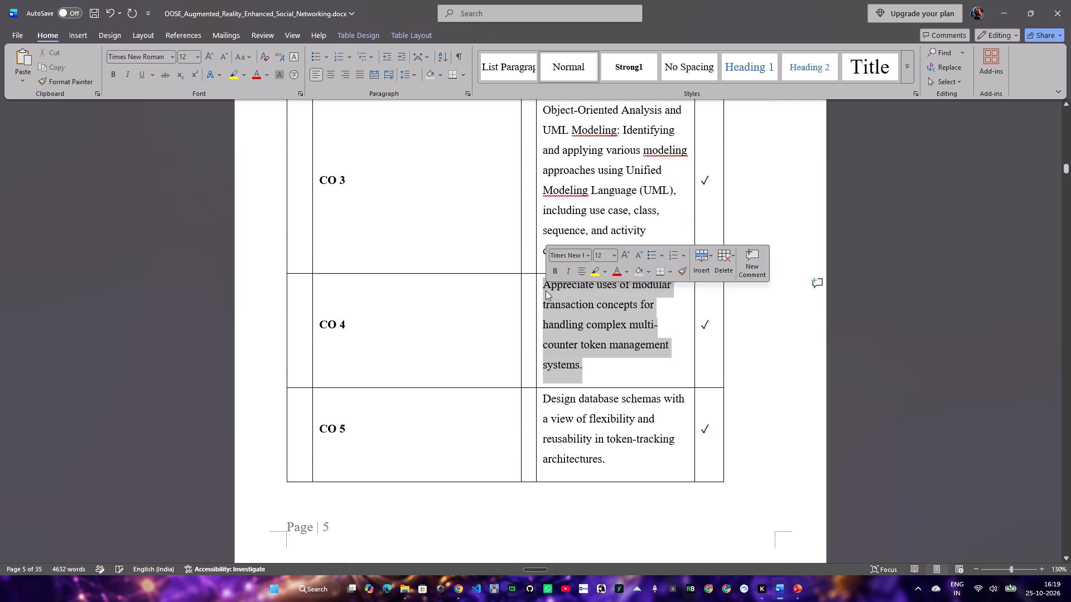
{"action": "key", "text": "super+v"}
{"action": "scroll", "coordinate": [628, 512], "scroll_direction": "down", "scroll_amount": 2}
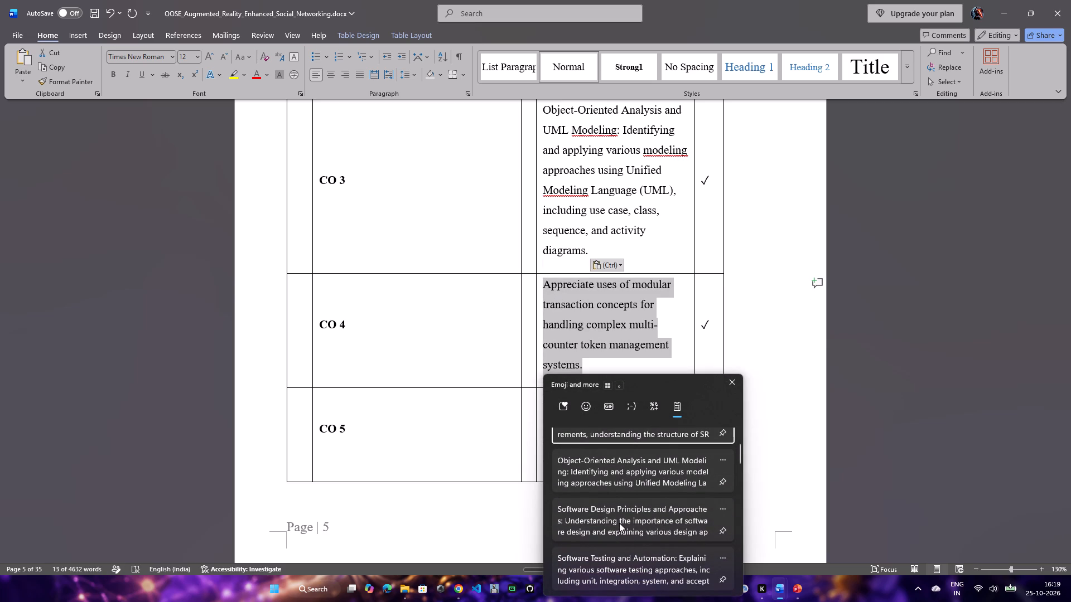
{"action": "left_click", "coordinate": [619, 523]}
{"action": "key", "text": "ctrl+v"}
Replace the self-assessment form's CO 5 description, split across two pages, with the Software Testing and Automation description from the clipboard history.
{"action": "scroll", "coordinate": [609, 500], "scroll_direction": "down", "scroll_amount": 8}
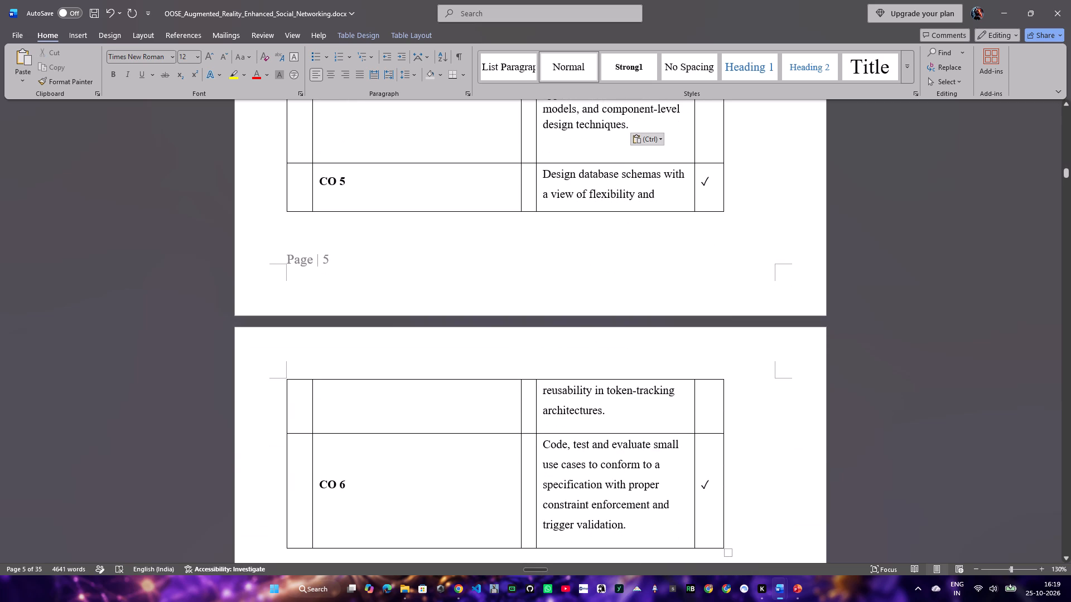
{"action": "left_click_drag", "start_coordinate": [545, 173], "coordinate": [640, 434]}
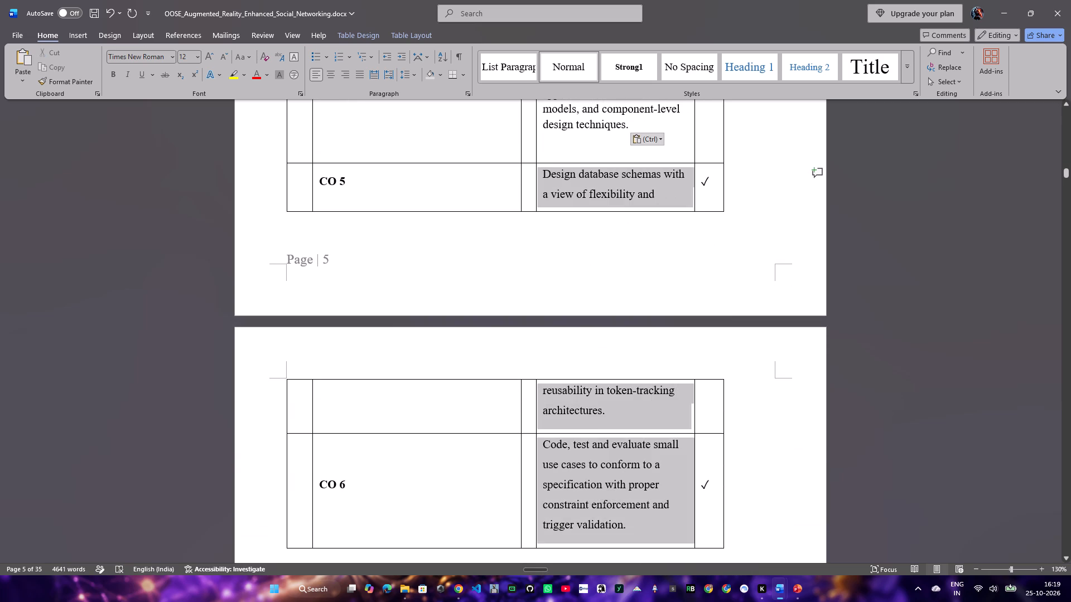
{"action": "left_click_drag", "start_coordinate": [640, 434], "coordinate": [623, 412]}
{"action": "key", "text": "super+v"}
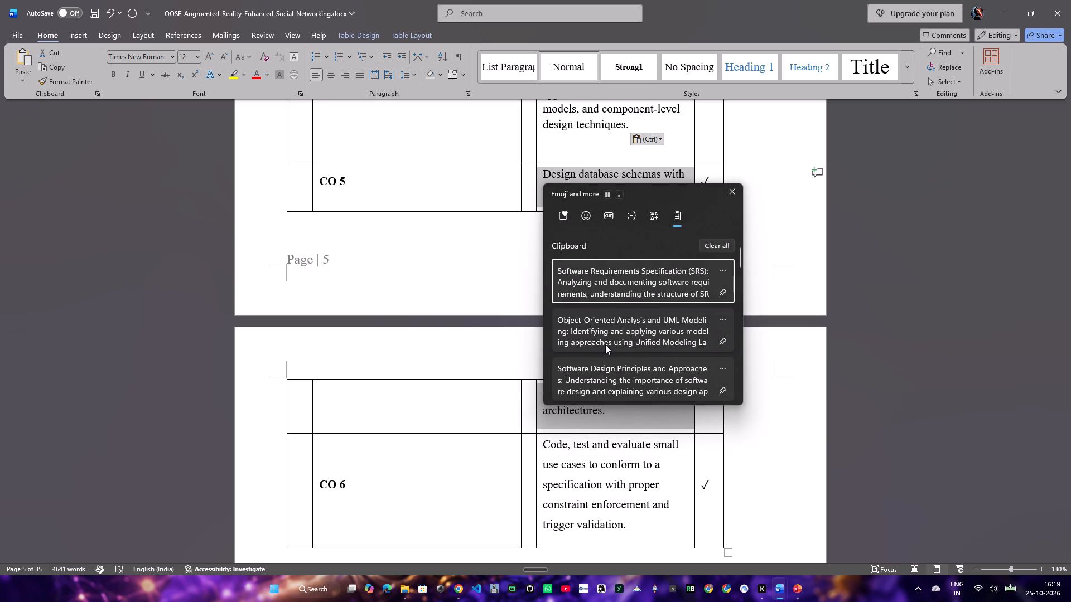
{"action": "scroll", "coordinate": [605, 344], "scroll_direction": "down", "scroll_amount": 3}
{"action": "left_click", "coordinate": [610, 355]}
{"action": "key", "text": "ctrl+v"}
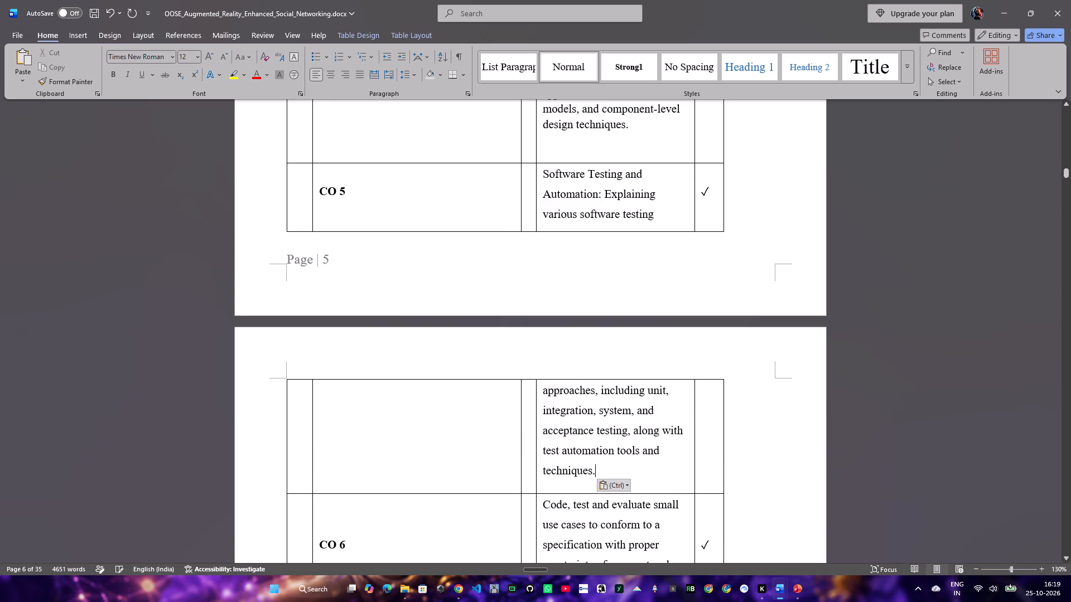
Replace the self-assessment form's CO 6 description with the copied Software Maintenance and Reengineering description.
{"action": "scroll", "coordinate": [610, 355], "scroll_direction": "down", "scroll_amount": 5}
{"action": "left_click_drag", "start_coordinate": [621, 417], "coordinate": [604, 410]}
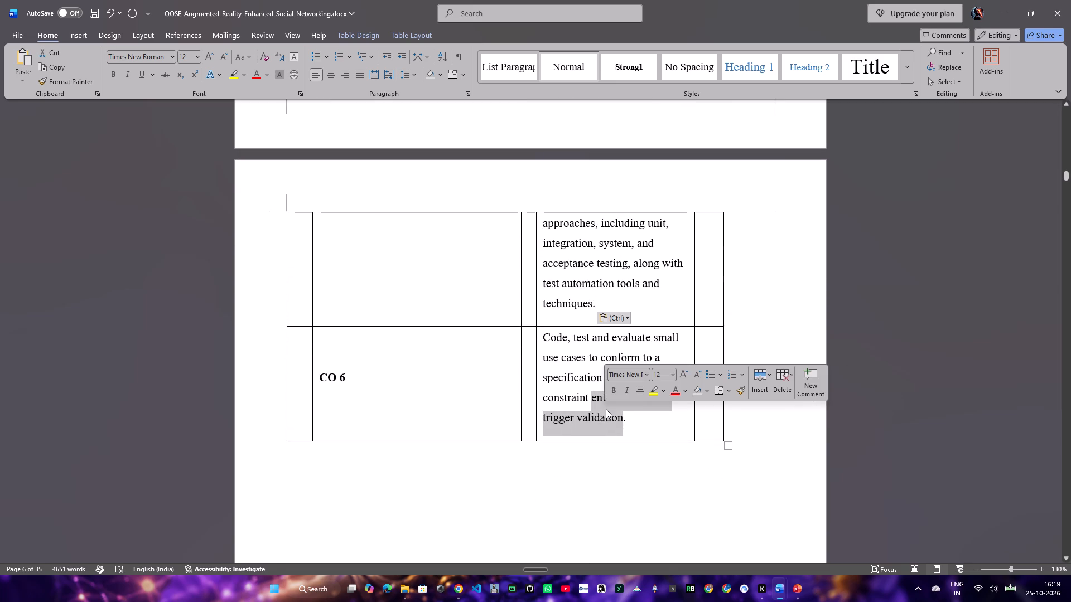
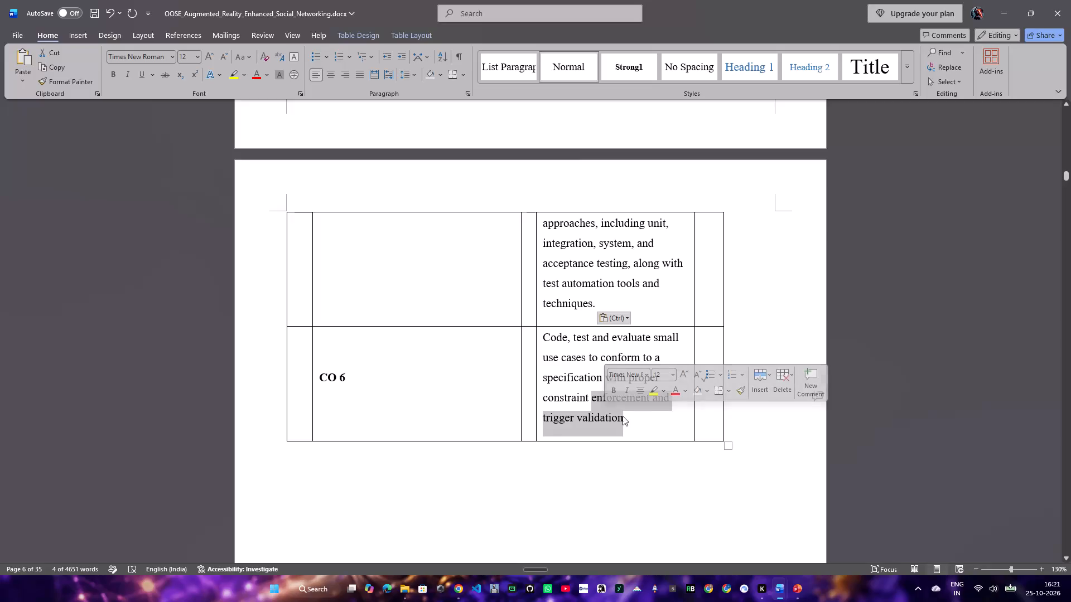
Replace the remaining old CO 6 description text with the Software Maintenance and Reengineering description from the clipboard history.
{"action": "left_click", "coordinate": [601, 414]}
{"action": "left_click_drag", "start_coordinate": [623, 424], "coordinate": [552, 341]}
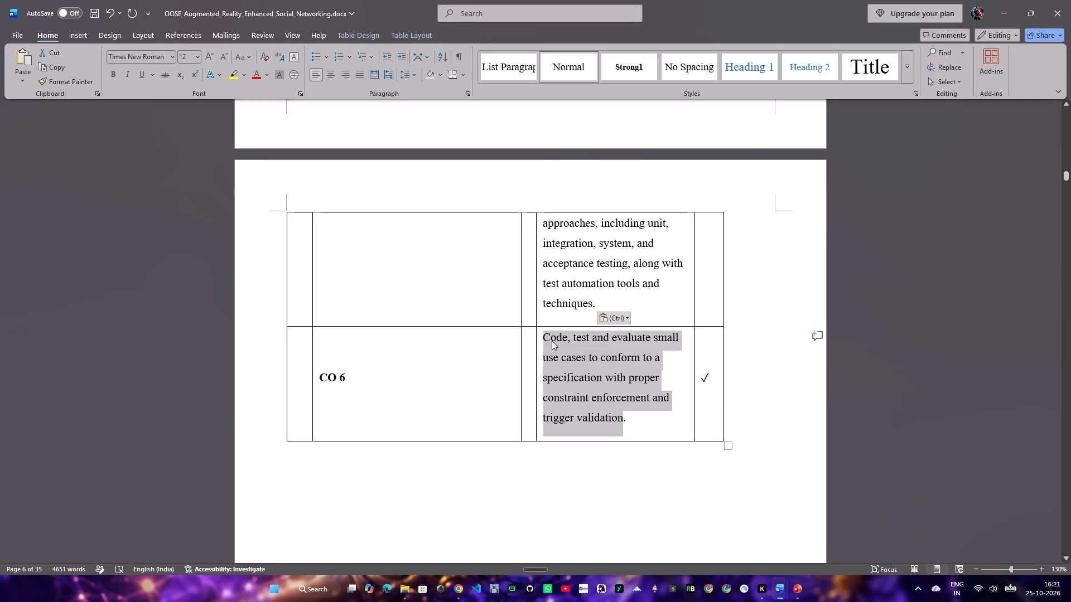
{"action": "key", "text": "super+v"}
{"action": "scroll", "coordinate": [605, 259], "scroll_direction": "down", "scroll_amount": 9}
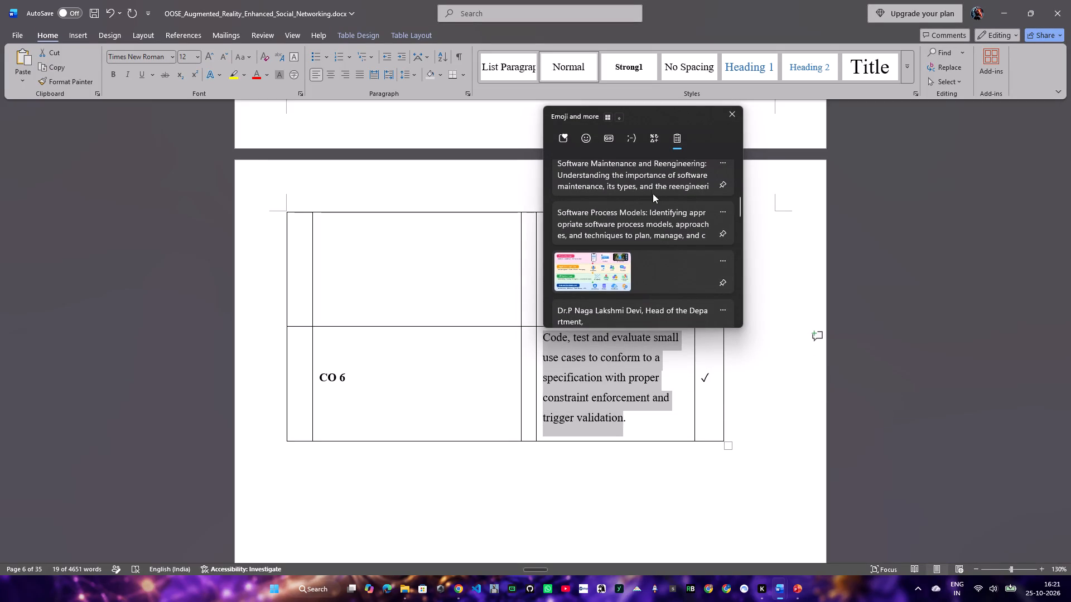
{"action": "scroll", "coordinate": [637, 210], "scroll_direction": "up", "scroll_amount": 1}
{"action": "left_click", "coordinate": [635, 206]}
{"action": "key", "text": "ctrl+v"}
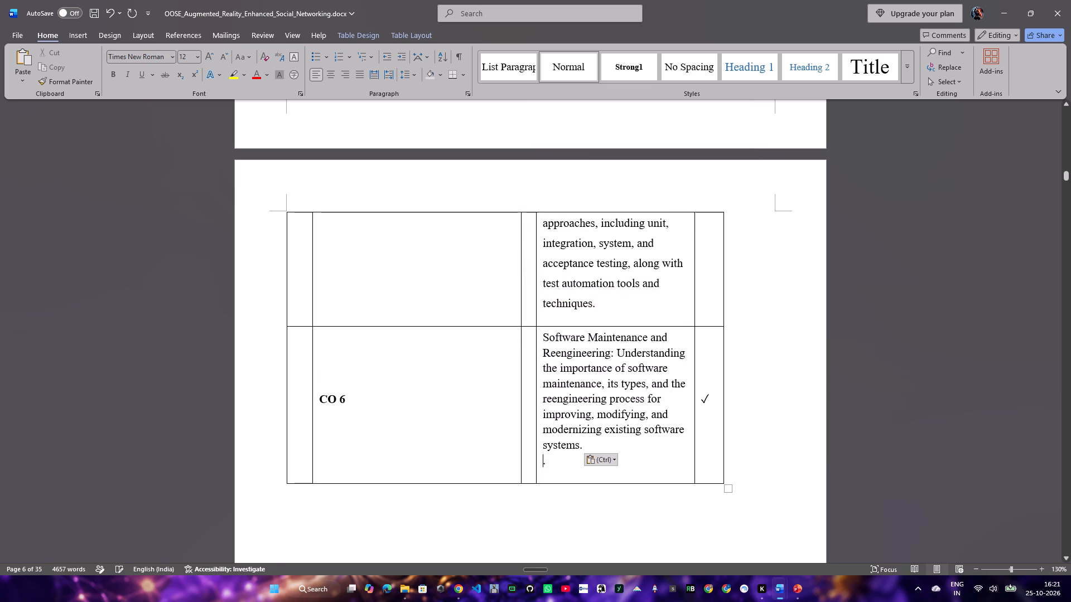
{"action": "scroll", "coordinate": [629, 394], "scroll_direction": "up", "scroll_amount": 20}
{"action": "scroll", "coordinate": [629, 394], "scroll_direction": "up", "scroll_amount": 2}
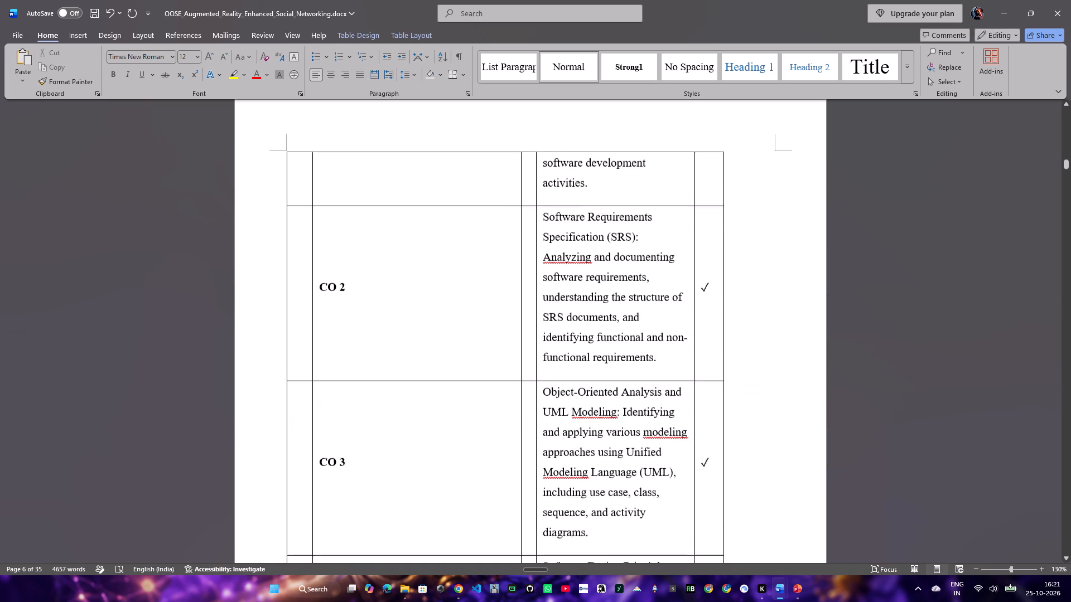
{"action": "scroll", "coordinate": [364, 291], "scroll_direction": "up", "scroll_amount": 12}
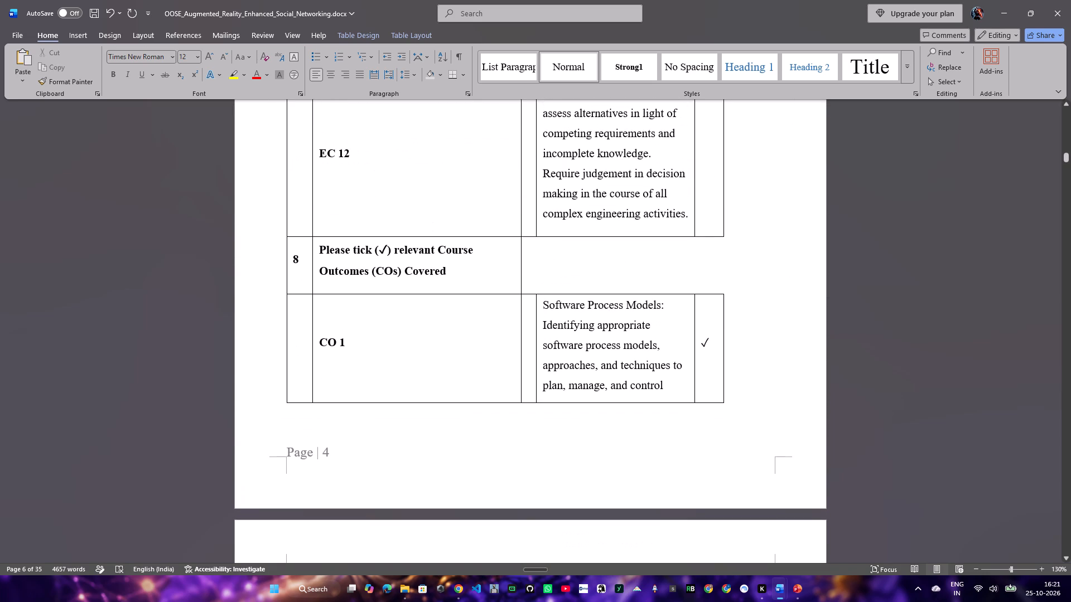
{"action": "left_click_drag", "start_coordinate": [325, 313], "coordinate": [543, 571]}
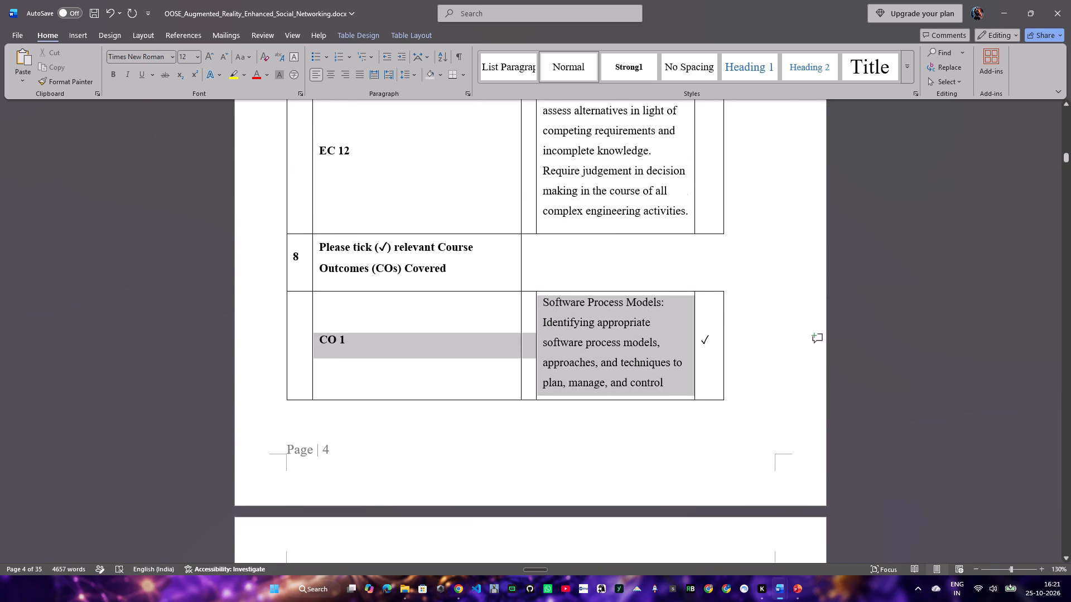
{"action": "left_click_drag", "start_coordinate": [543, 571], "coordinate": [635, 481]}
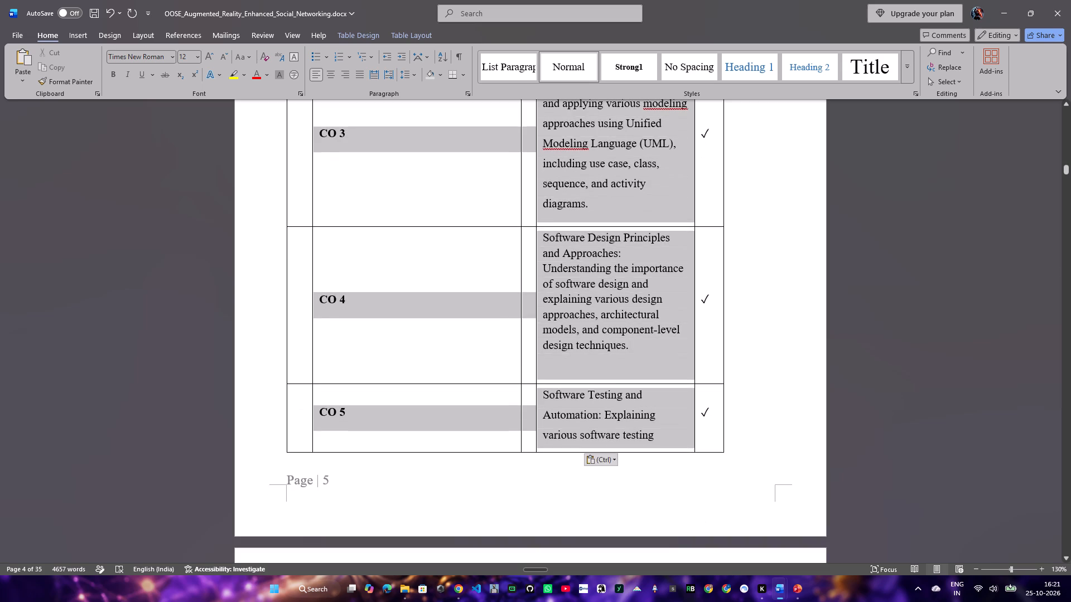
{"action": "left_click_drag", "start_coordinate": [635, 481], "coordinate": [625, 471]}
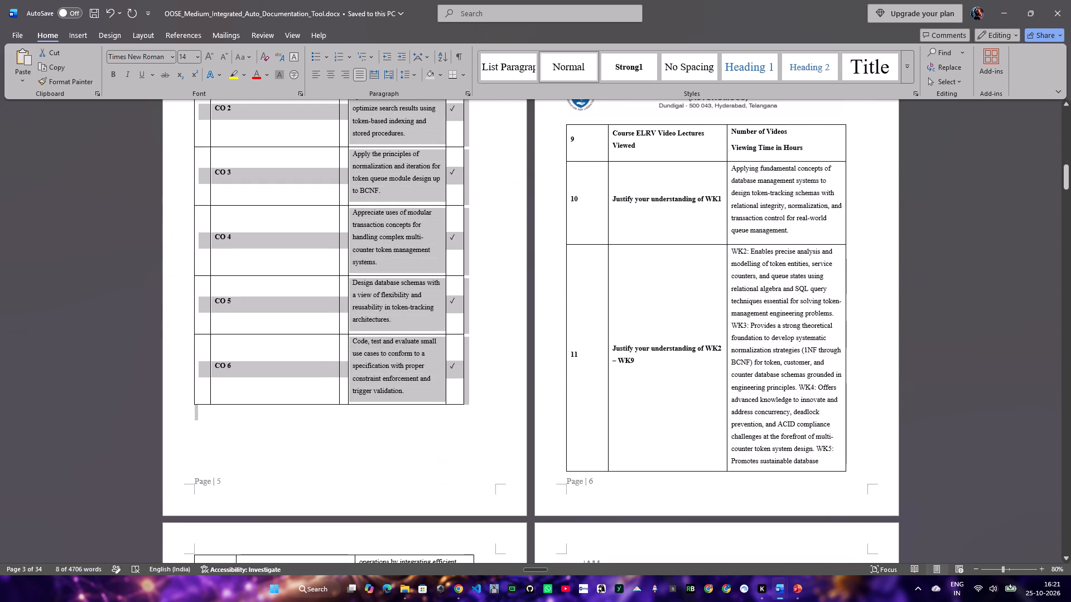
{"action": "left_click_drag", "start_coordinate": [424, 407], "coordinate": [424, 405]}
{"action": "key", "text": "ctrl+v"}
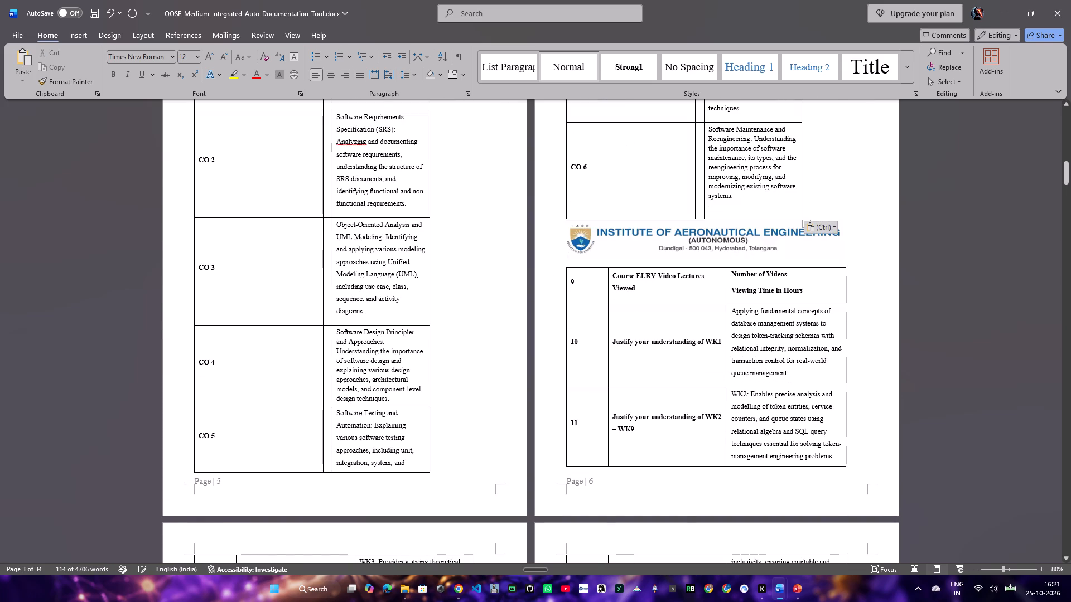
Widen the description column of the pasted CO table to nearly the width of the EC table above.
{"action": "scroll", "coordinate": [853, 298], "scroll_direction": "up", "scroll_amount": 15}
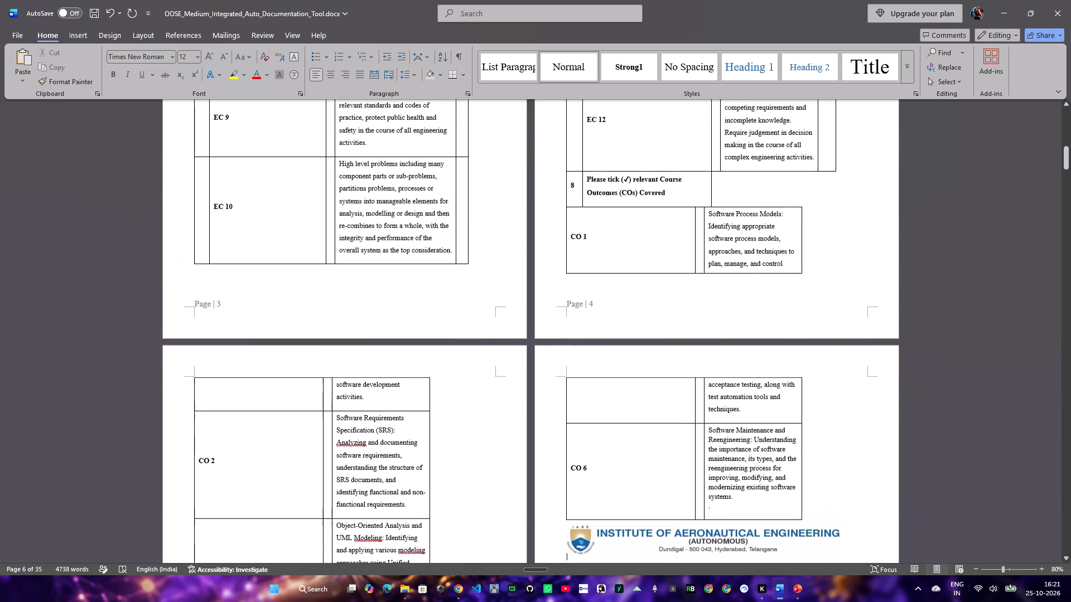
{"action": "scroll", "coordinate": [428, 360], "scroll_direction": "down", "scroll_amount": 4}
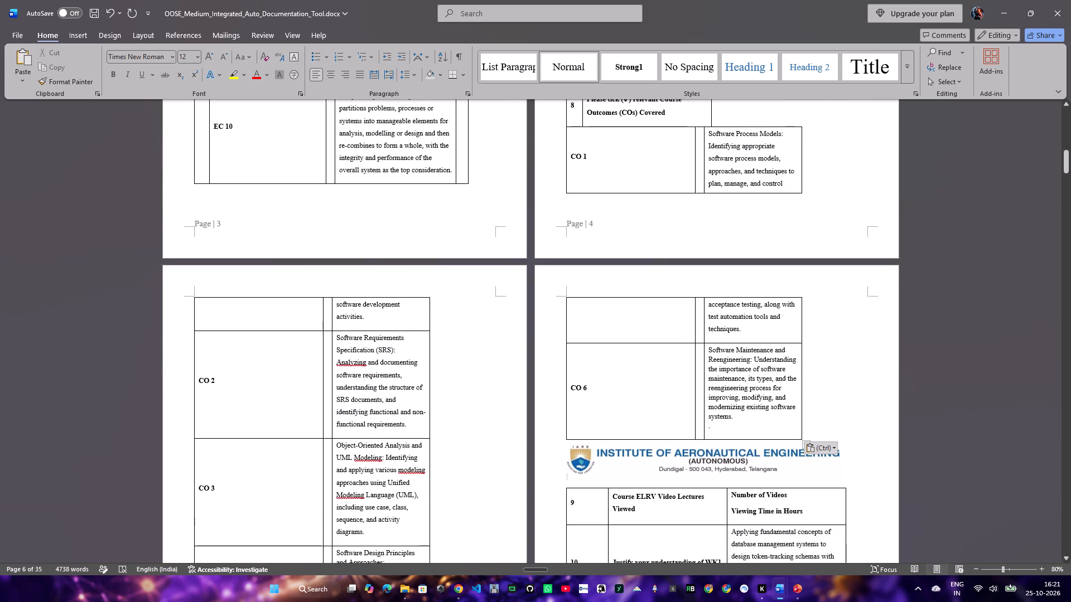
{"action": "left_click_drag", "start_coordinate": [428, 356], "coordinate": [432, 356]}
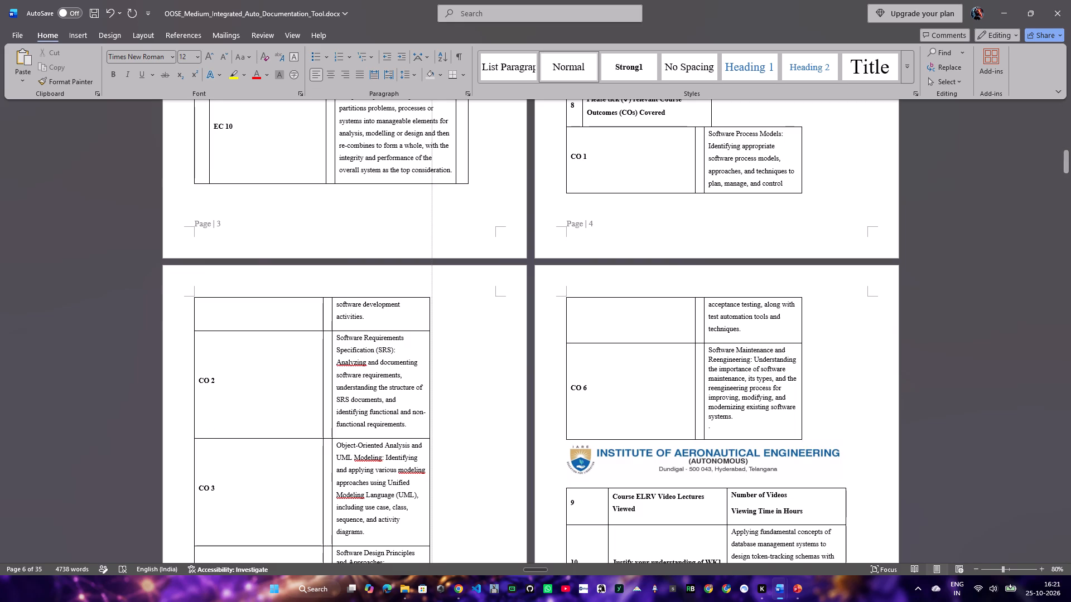
{"action": "left_click_drag", "start_coordinate": [432, 356], "coordinate": [439, 357]}
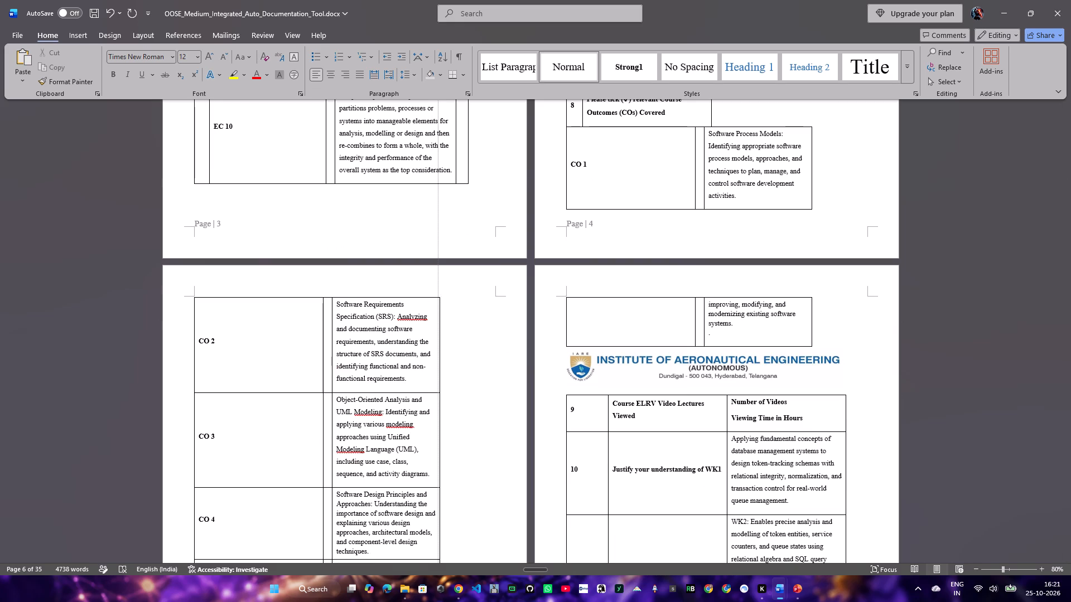
{"action": "left_click_drag", "start_coordinate": [439, 357], "coordinate": [452, 357]}
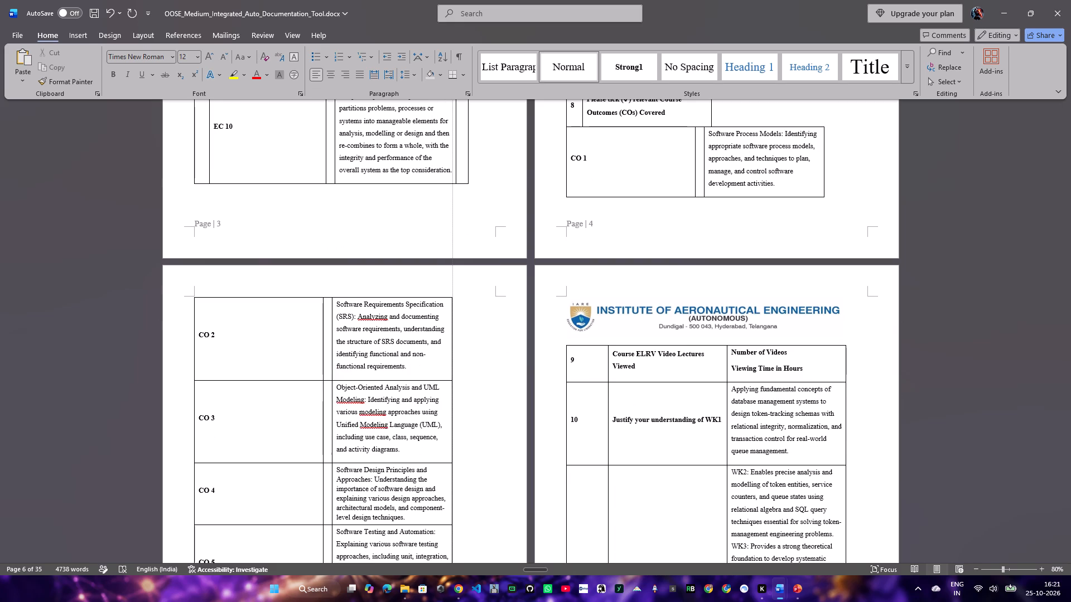
{"action": "left_click_drag", "start_coordinate": [452, 357], "coordinate": [455, 365]}
Check the CO rows against the Mapping of Course Outcomes table and save the Medium-Integrated report.
{"action": "scroll", "coordinate": [501, 365], "scroll_direction": "down", "scroll_amount": 18}
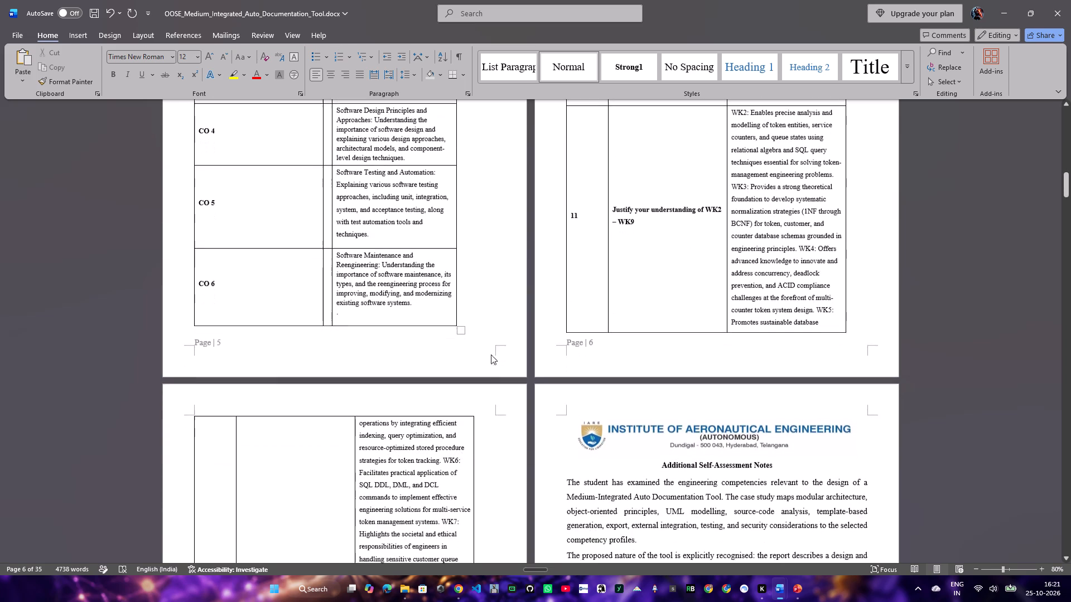
{"action": "scroll", "coordinate": [485, 310], "scroll_direction": "down", "scroll_amount": 18}
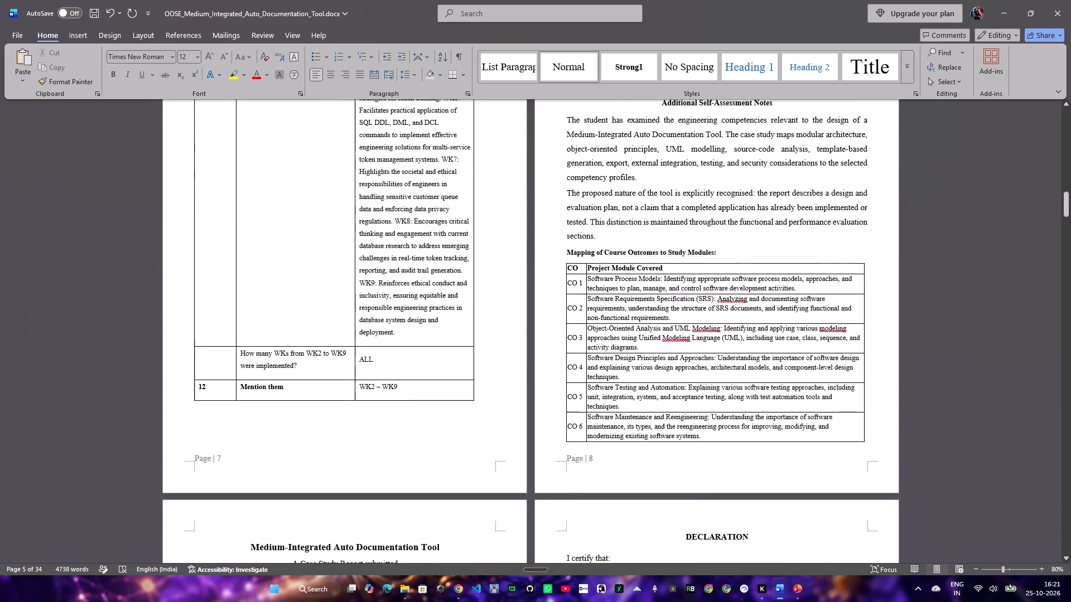
{"action": "scroll", "coordinate": [484, 315], "scroll_direction": "up", "scroll_amount": 20}
{"action": "scroll", "coordinate": [484, 315], "scroll_direction": "up", "scroll_amount": 6}
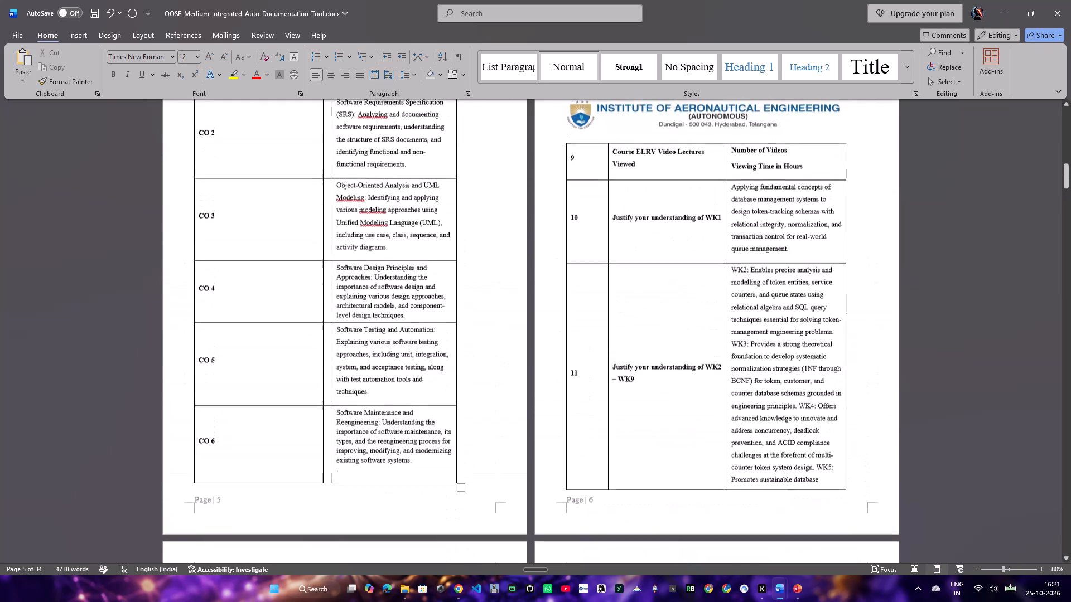
{"action": "scroll", "coordinate": [484, 315], "scroll_direction": "down", "scroll_amount": 20}
{"action": "scroll", "coordinate": [484, 315], "scroll_direction": "down", "scroll_amount": 8}
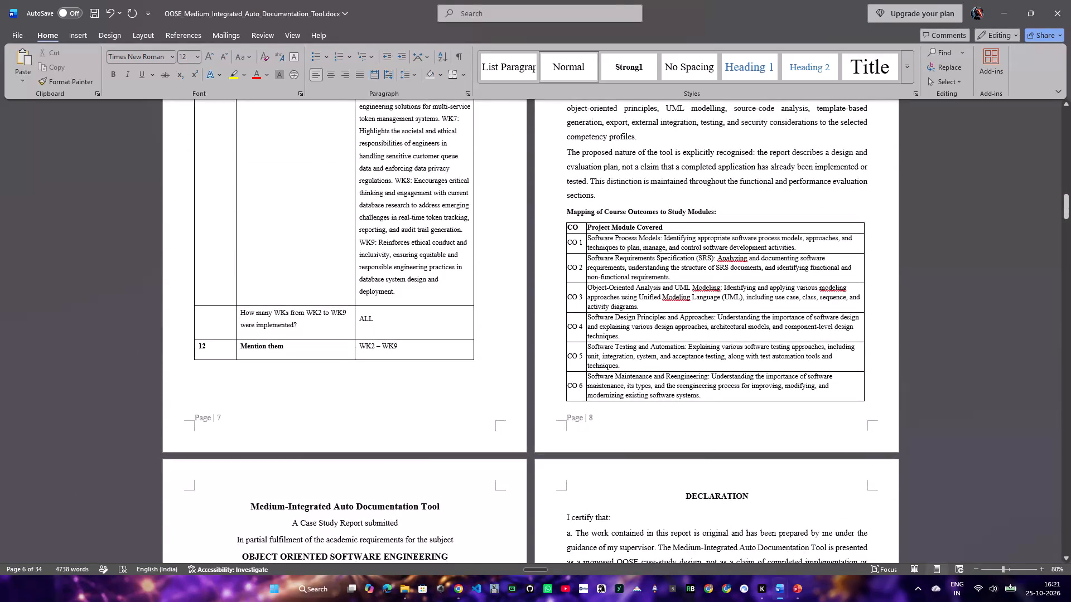
{"action": "key", "text": "ctrl+s"}
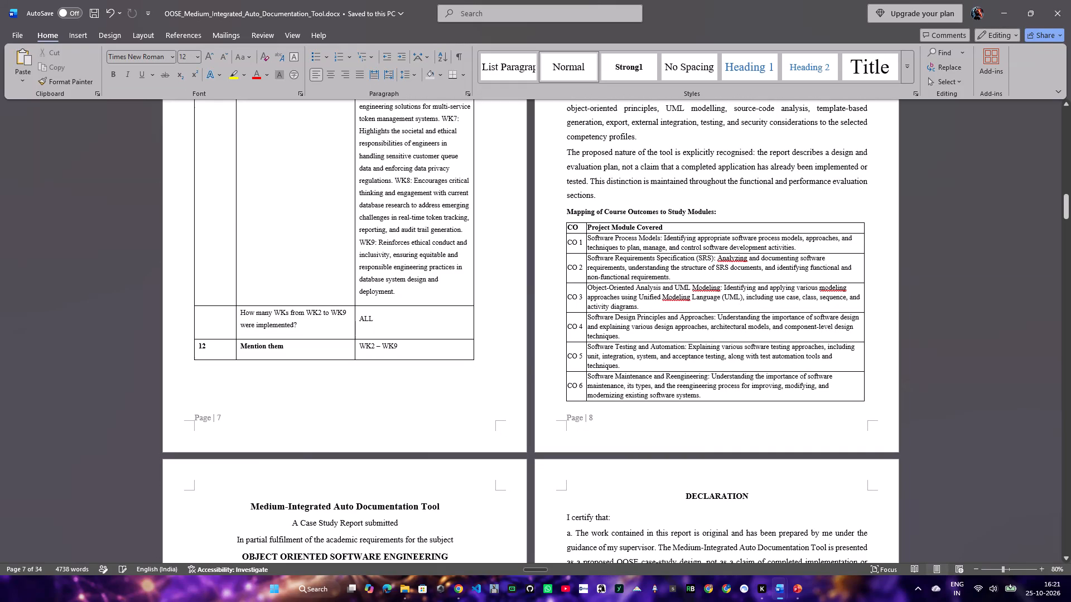